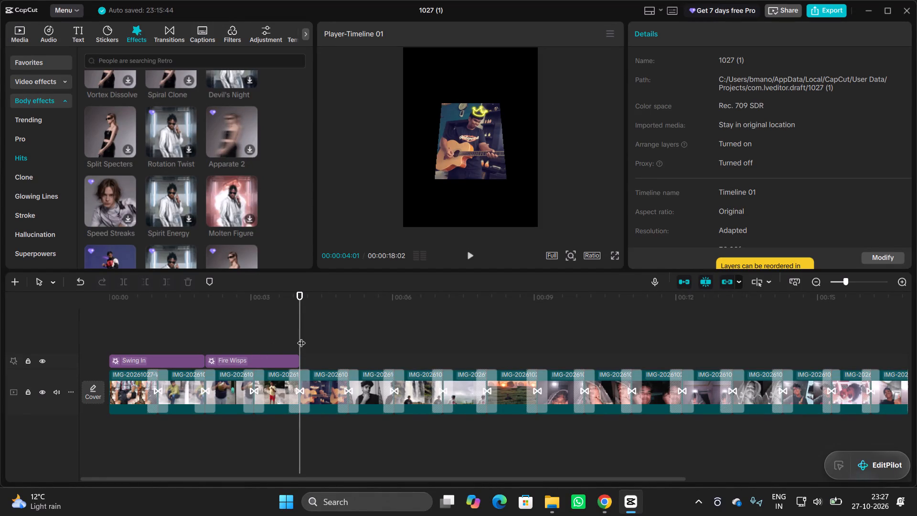
# Browse the Hits body effects for another effect to follow Fire Wisps on the timeline.
pyautogui.moveTo(301, 337); pyautogui.dragTo(301, 330)
pyautogui.scroll(-1, 163, 202)
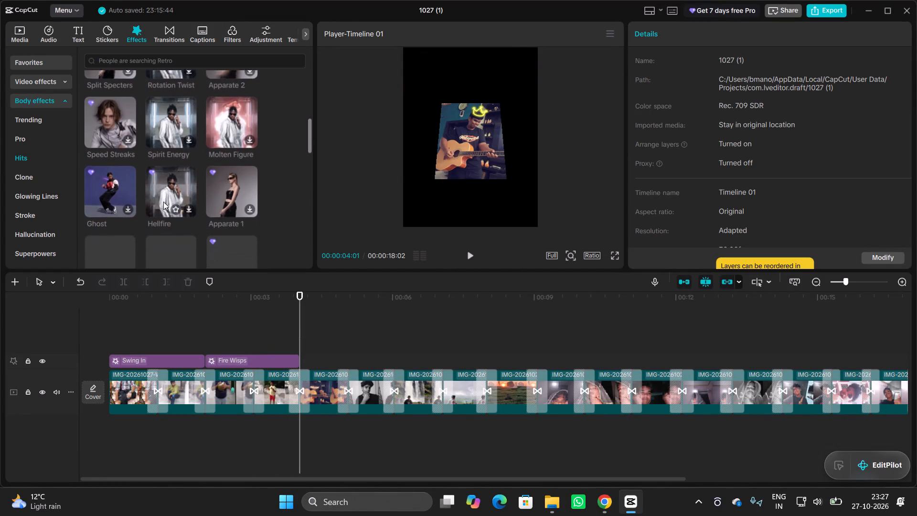
pyautogui.scroll(-1, 163, 202)
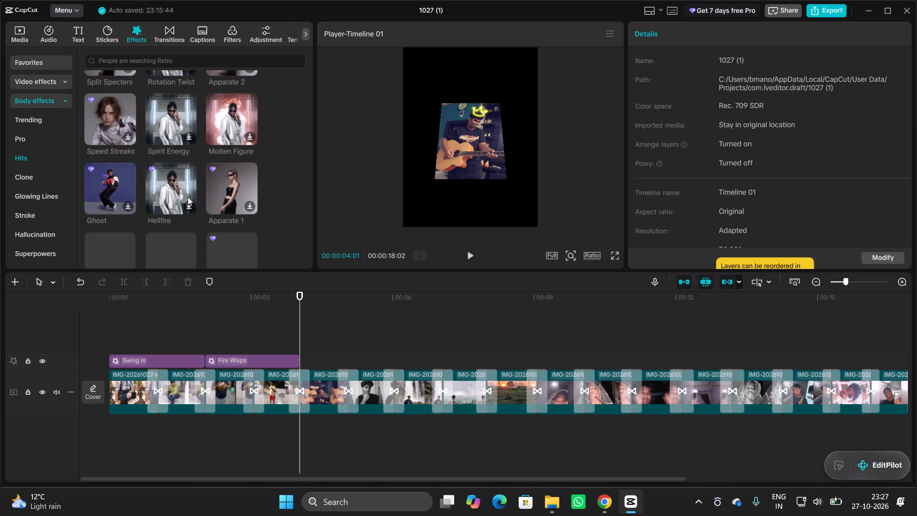
pyautogui.scroll(-1, 188, 197)
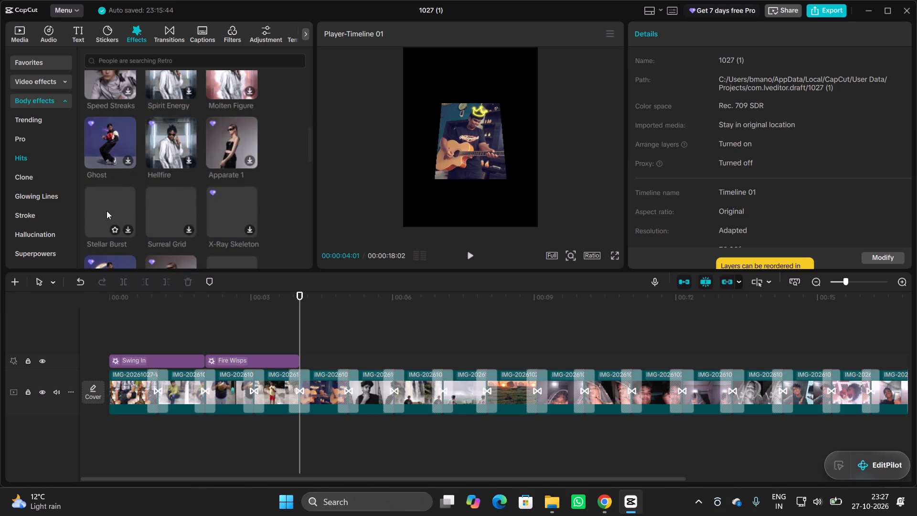
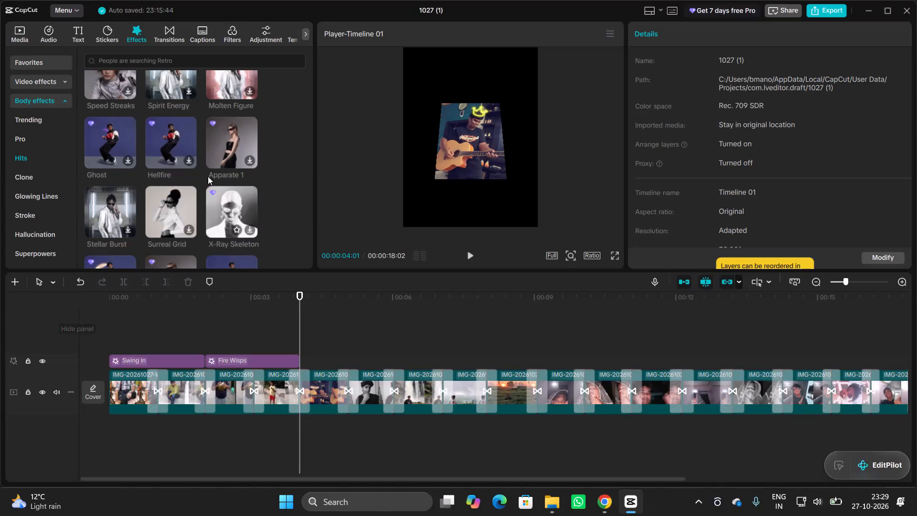
# Look further through the Hits body effects, from Ghost and Hellfire down to Horns and Flipped, for one to follow Fire Wisps.
pyautogui.scroll(-1, 168, 208)
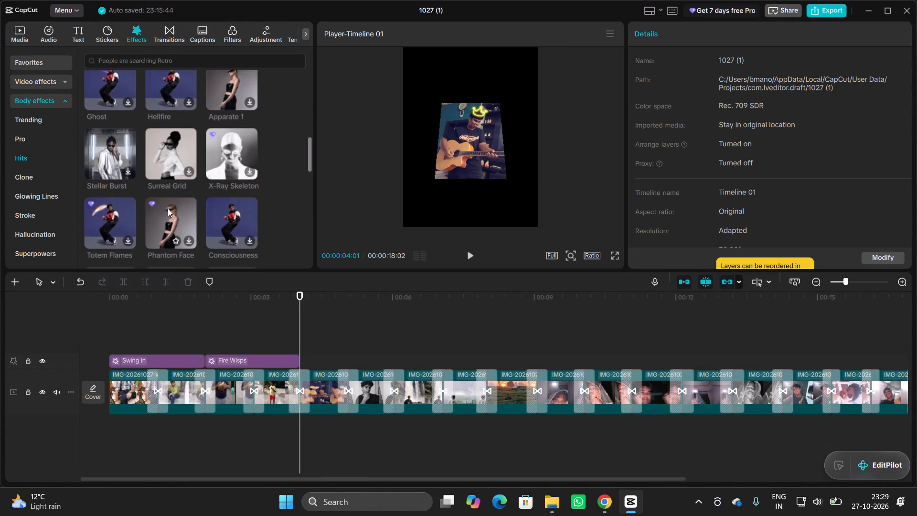
pyautogui.scroll(-1, 168, 208)
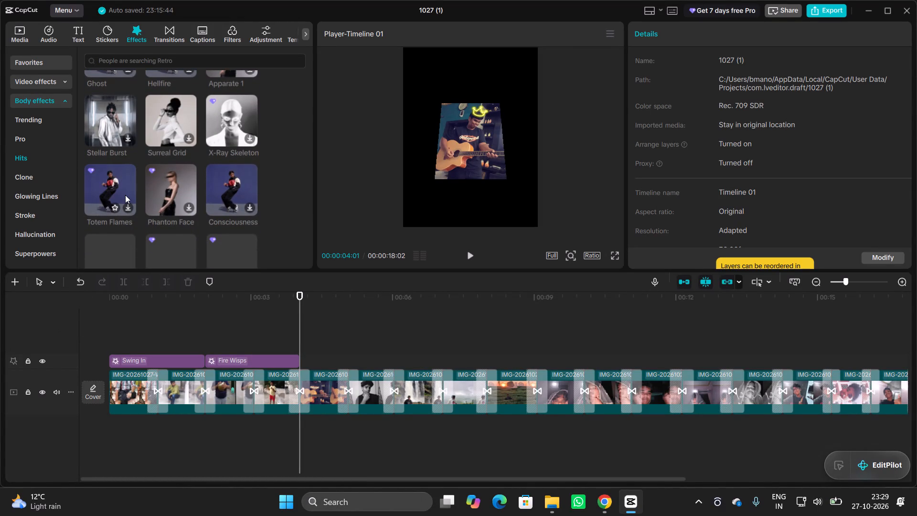
pyautogui.scroll(-1, 125, 195)
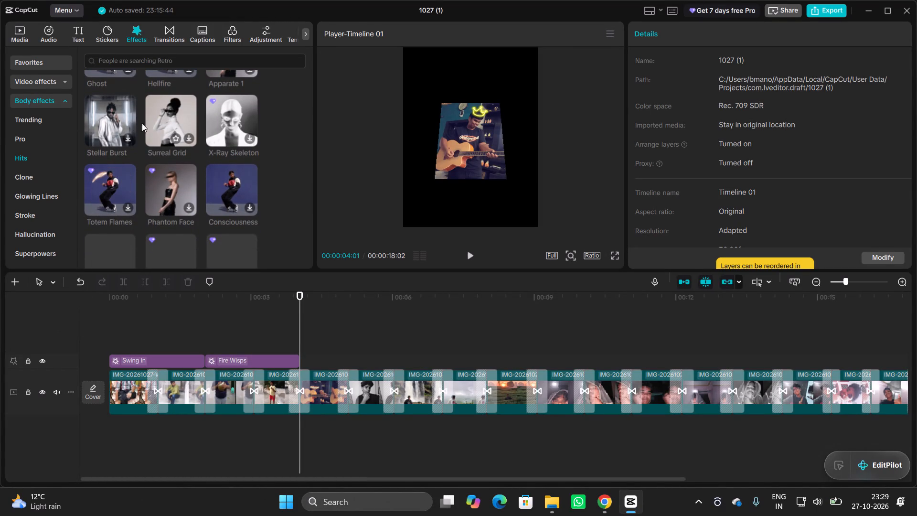
pyautogui.scroll(-1, 207, 150)
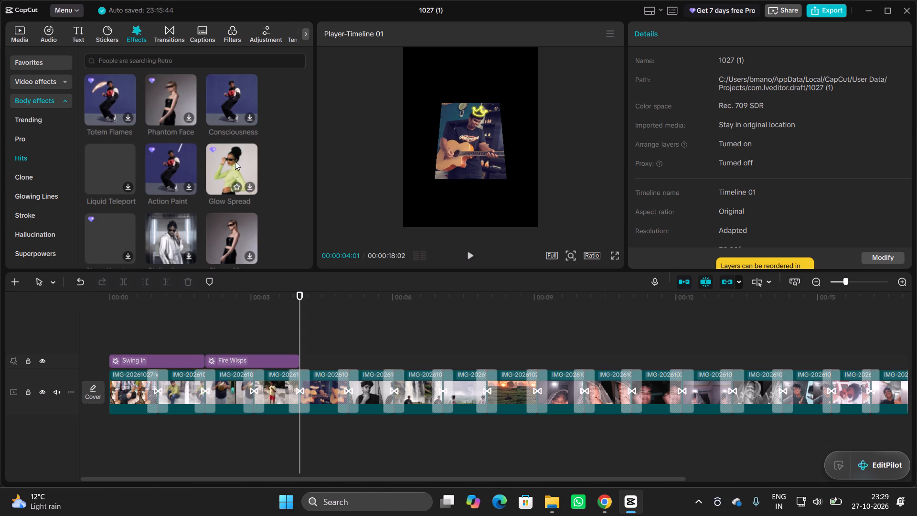
pyautogui.scroll(-1, 109, 161)
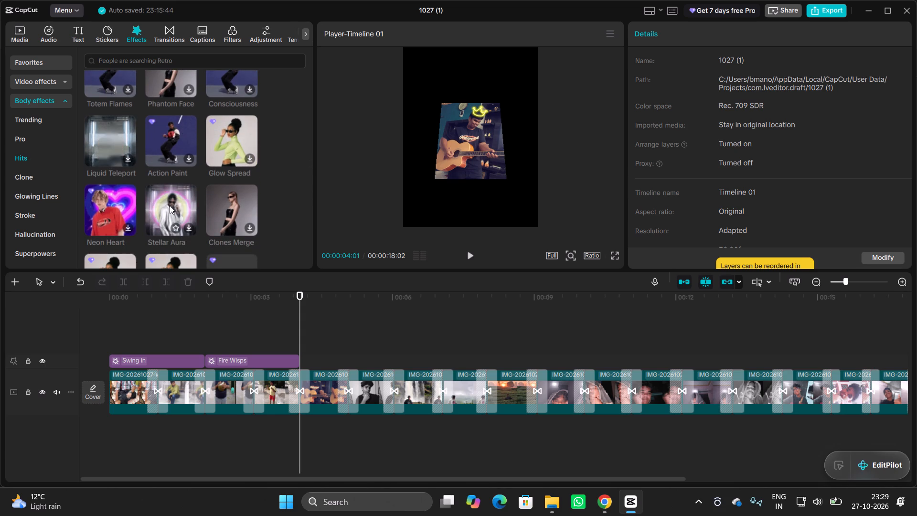
pyautogui.scroll(-1, 106, 205)
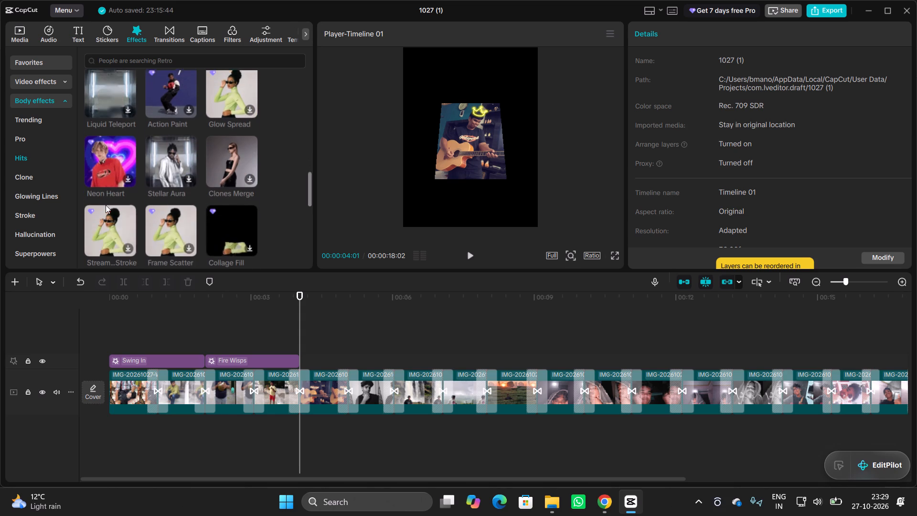
pyautogui.scroll(-1, 220, 214)
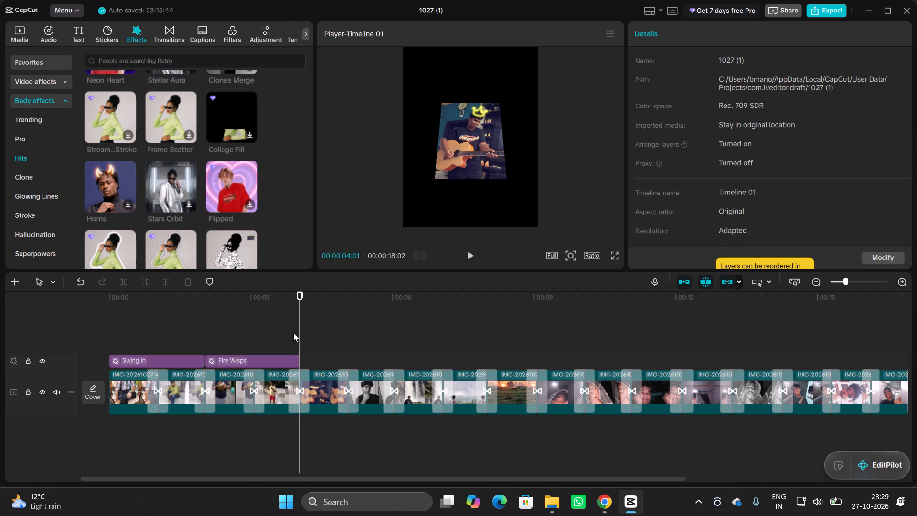
# Scrub through the Swing In and Fire Wisps effects to review them, ending at the end of Fire Wisps at 00:00:04:01.
pyautogui.moveTo(300, 332); pyautogui.dragTo(135, 310)
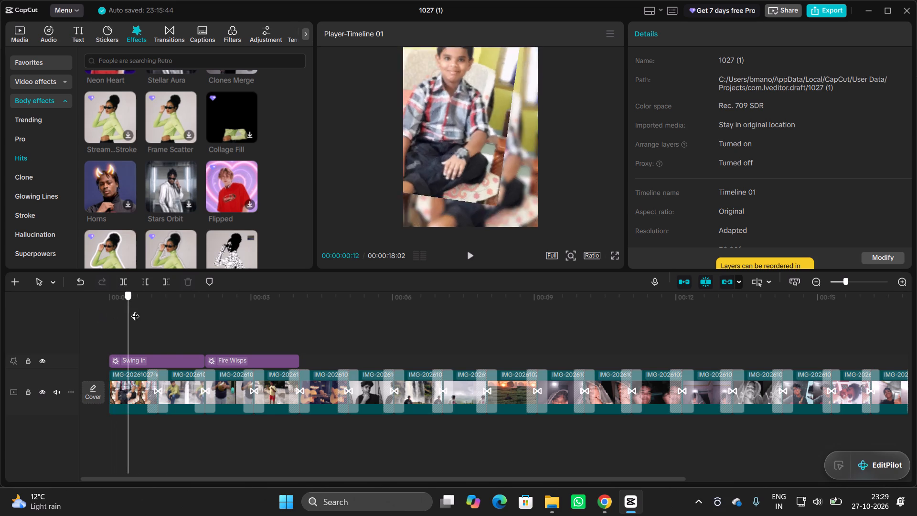
pyautogui.moveTo(135, 310); pyautogui.dragTo(233, 303)
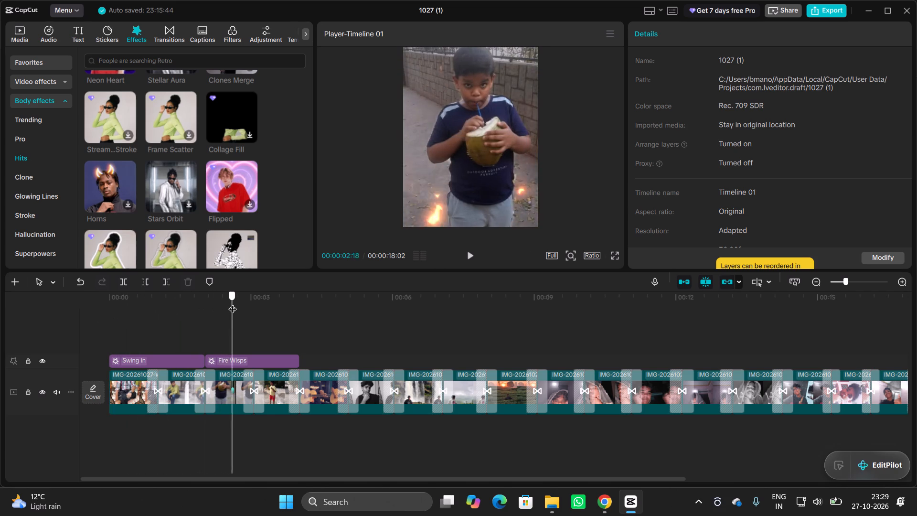
pyautogui.moveTo(233, 303); pyautogui.dragTo(280, 301)
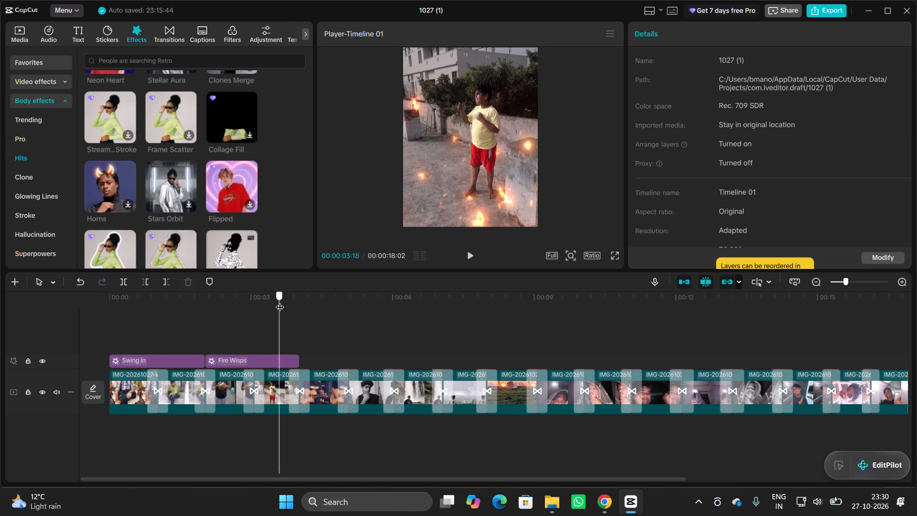
pyautogui.moveTo(280, 301); pyautogui.dragTo(305, 300)
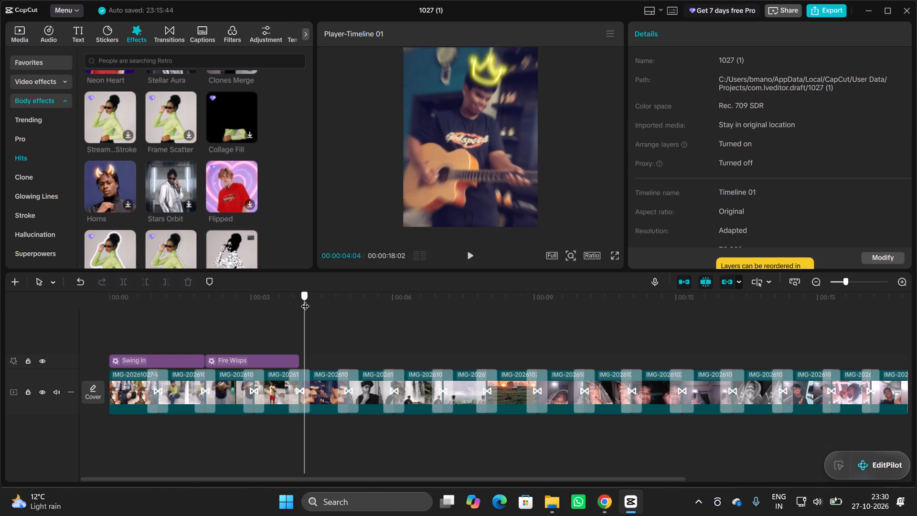
pyautogui.moveTo(305, 300); pyautogui.dragTo(299, 302)
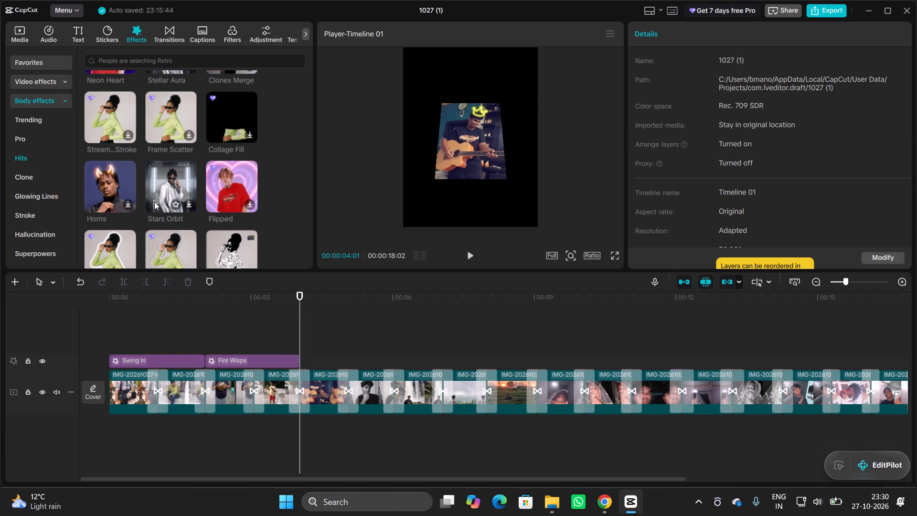
# Examine the remaining Hits body effects, from Hand-drawn to the end of the loaded list.
pyautogui.scroll(-1, 154, 202)
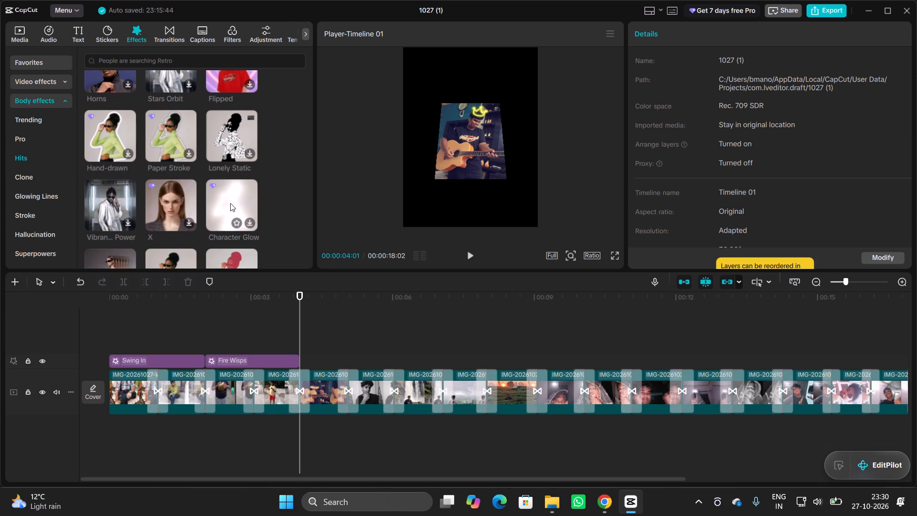
pyautogui.scroll(-1, 230, 203)
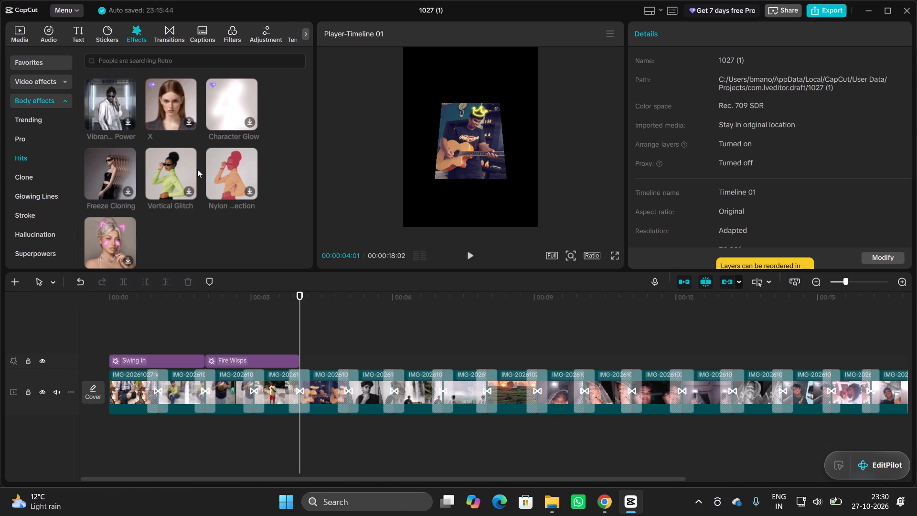
pyautogui.scroll(-1, 161, 170)
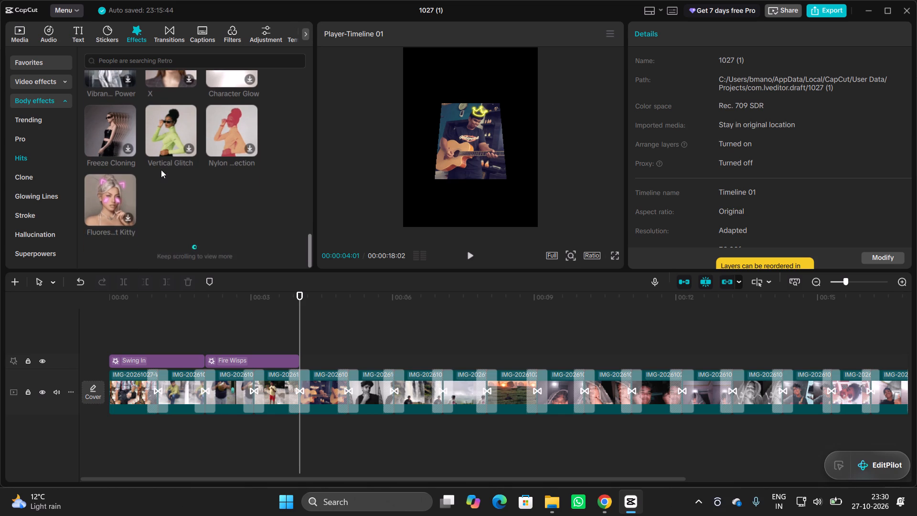
pyautogui.scroll(-1, 45, 170)
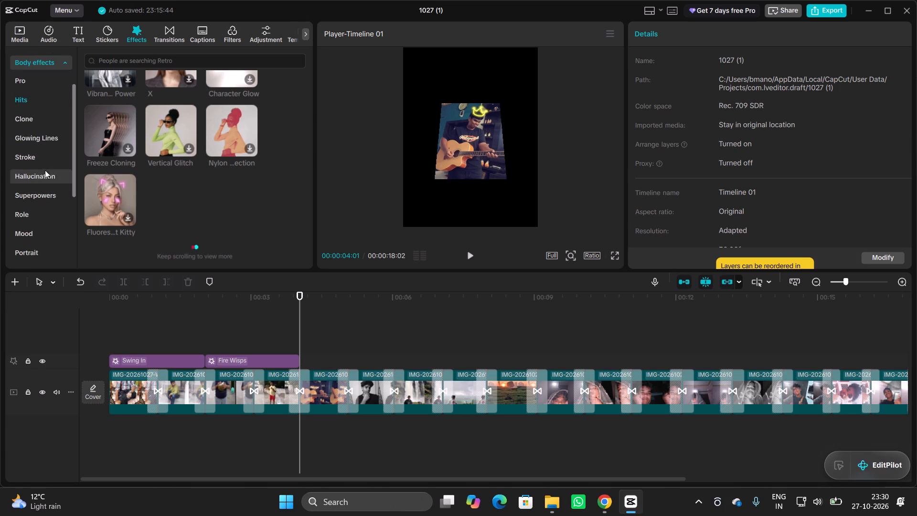
# Look through the body effect categories down to Image, and open the Trending category.
pyautogui.scroll(-2, 45, 170)
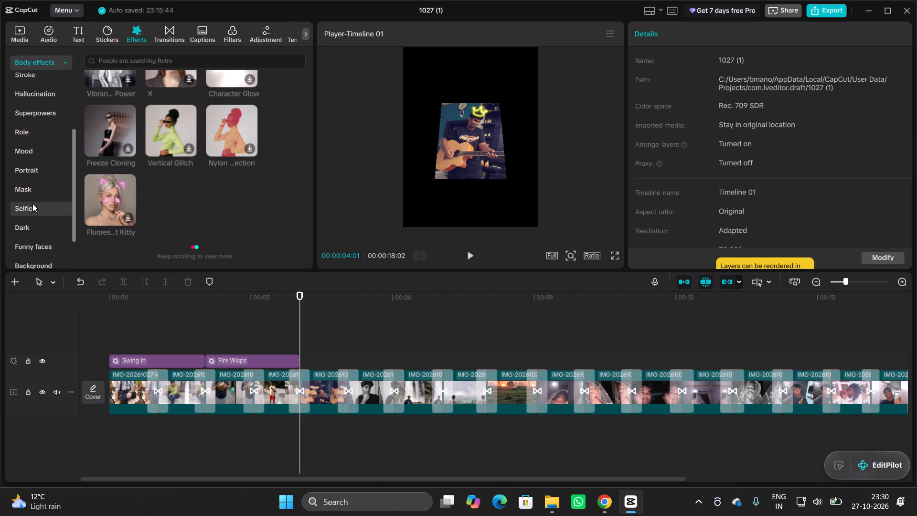
pyautogui.scroll(-2, 32, 204)
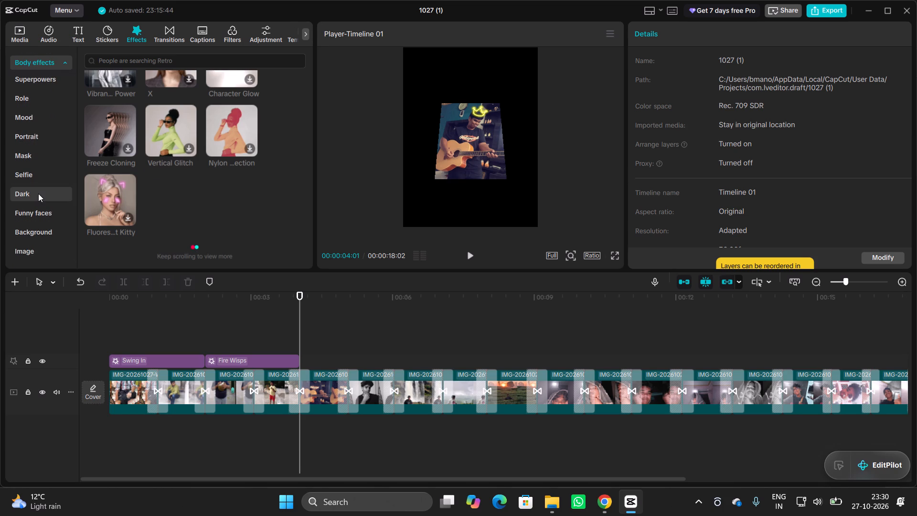
pyautogui.scroll(-1, 38, 193)
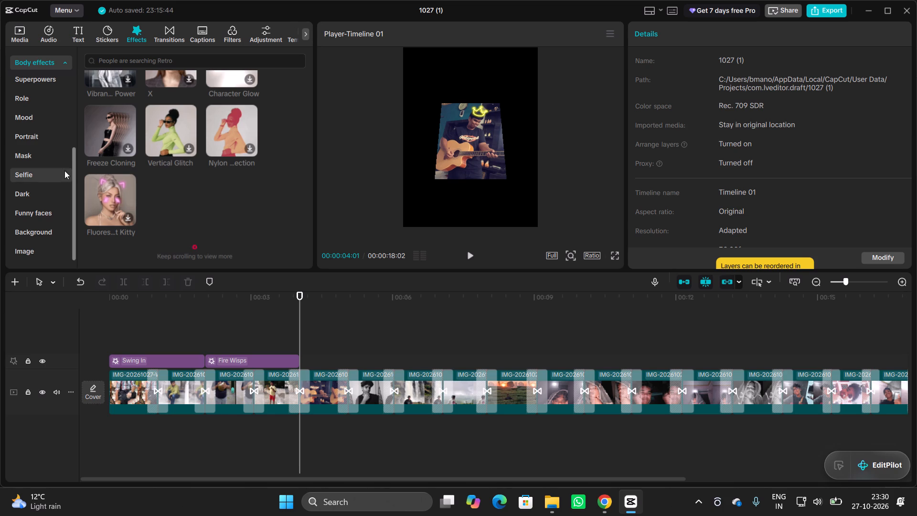
pyautogui.scroll(2, 64, 171)
pyautogui.click(40, 124)
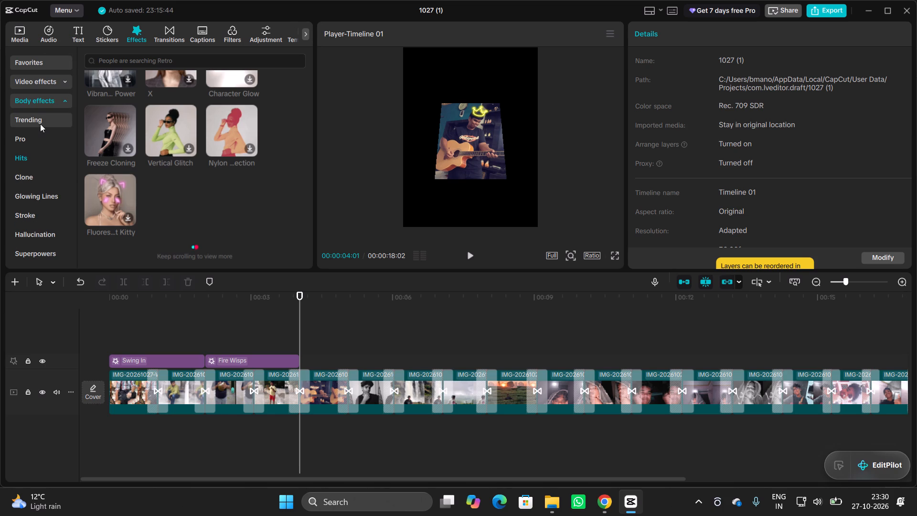
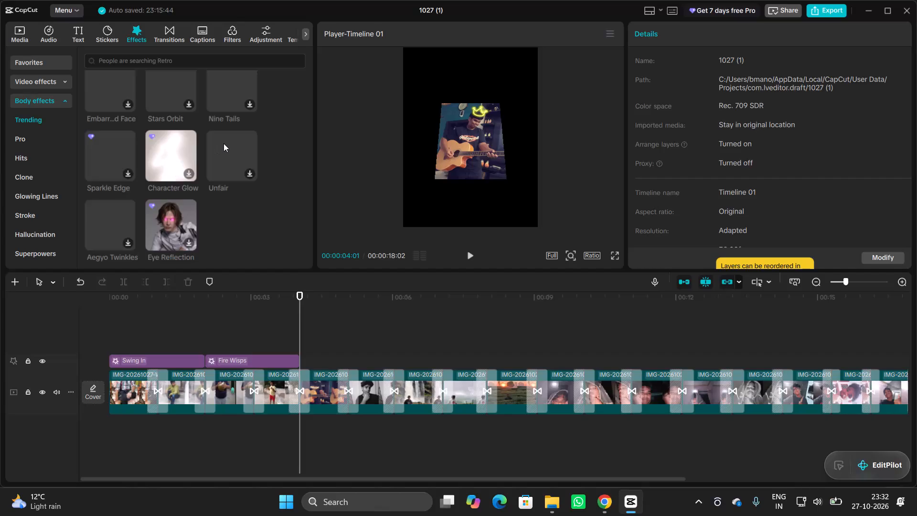
# Look through the Trending body effects, from One-way Shift down to Eye Reflection, for one to follow Fire Wisps.
pyautogui.scroll(1, 224, 143)
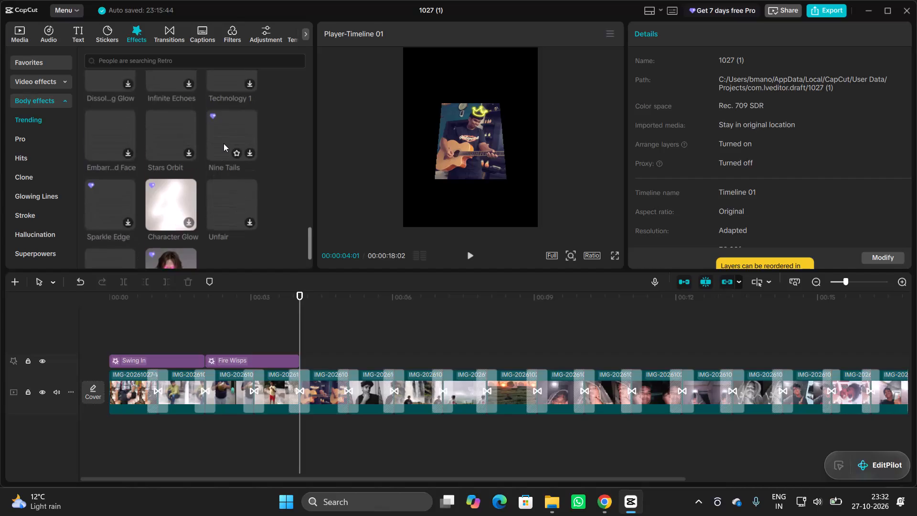
pyautogui.scroll(1, 224, 143)
pyautogui.scroll(4, 180, 138)
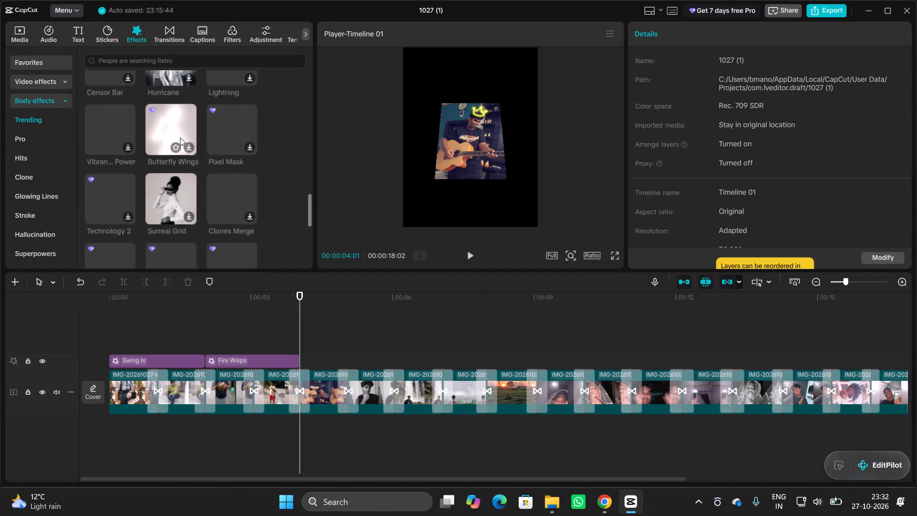
pyautogui.scroll(8, 180, 138)
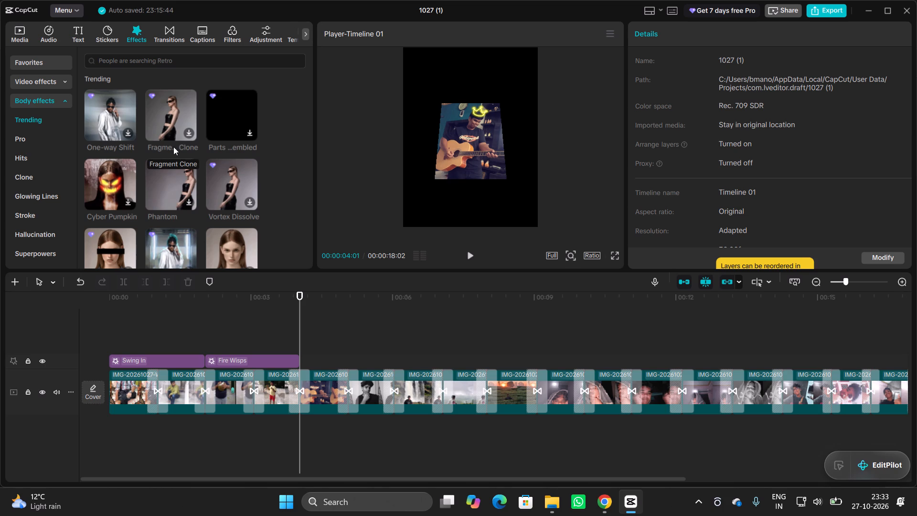
pyautogui.scroll(-1, 184, 195)
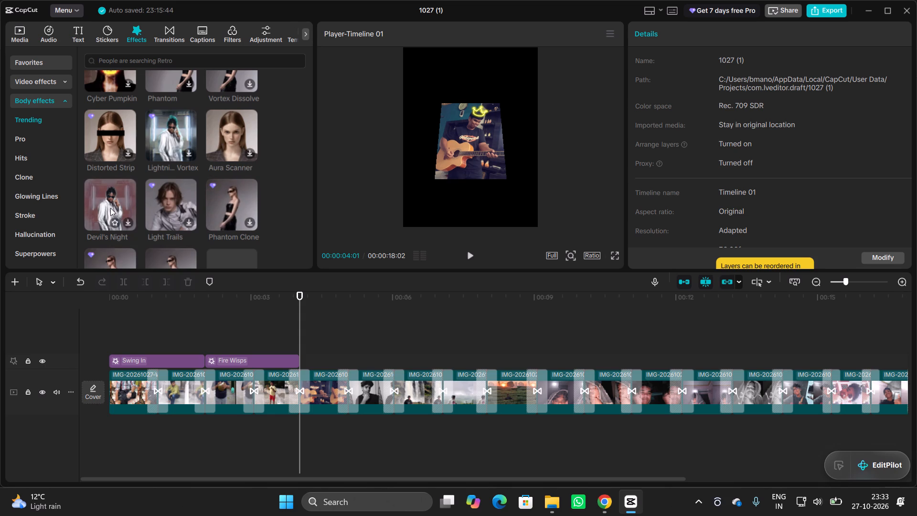
pyautogui.scroll(-1, 177, 226)
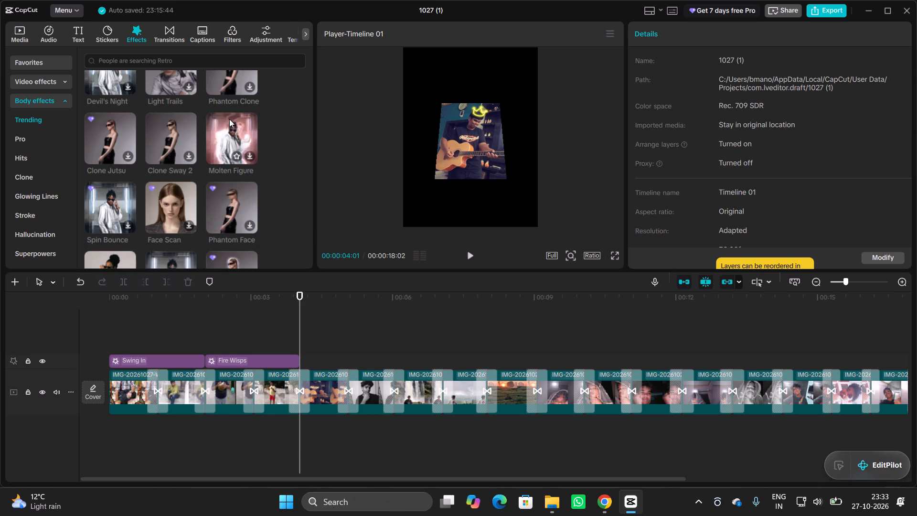
pyautogui.scroll(-1, 175, 146)
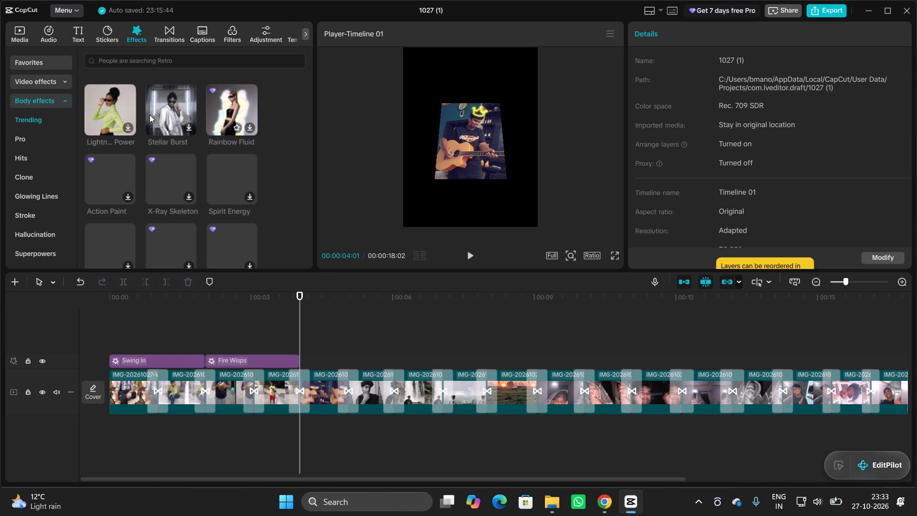
pyautogui.scroll(-1, 116, 107)
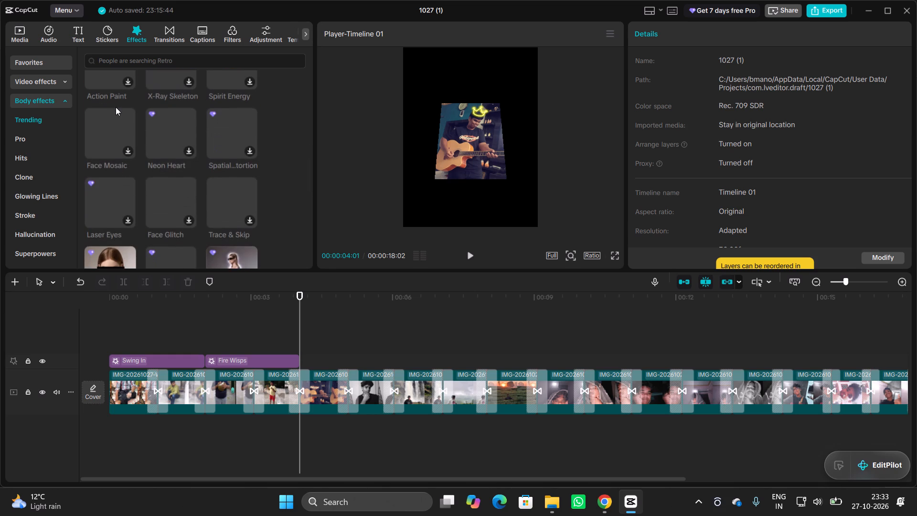
pyautogui.scroll(-1, 116, 107)
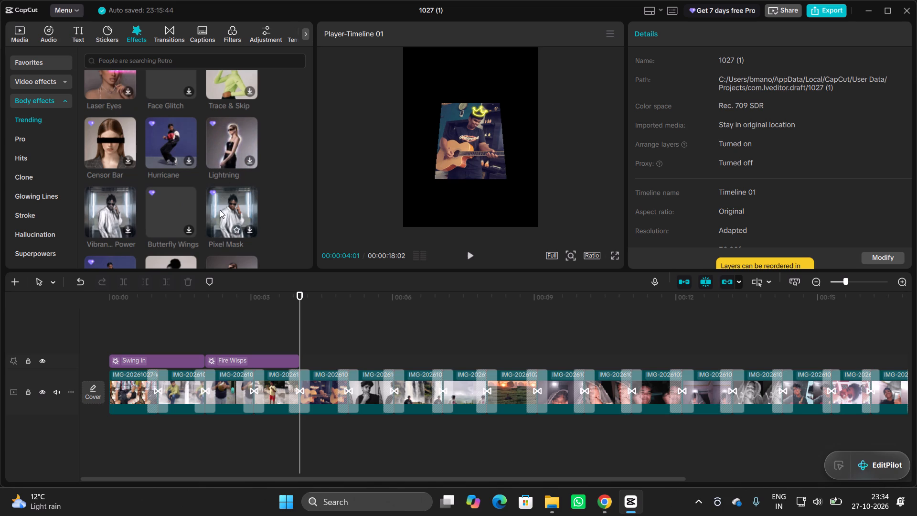
pyautogui.scroll(-1, 220, 210)
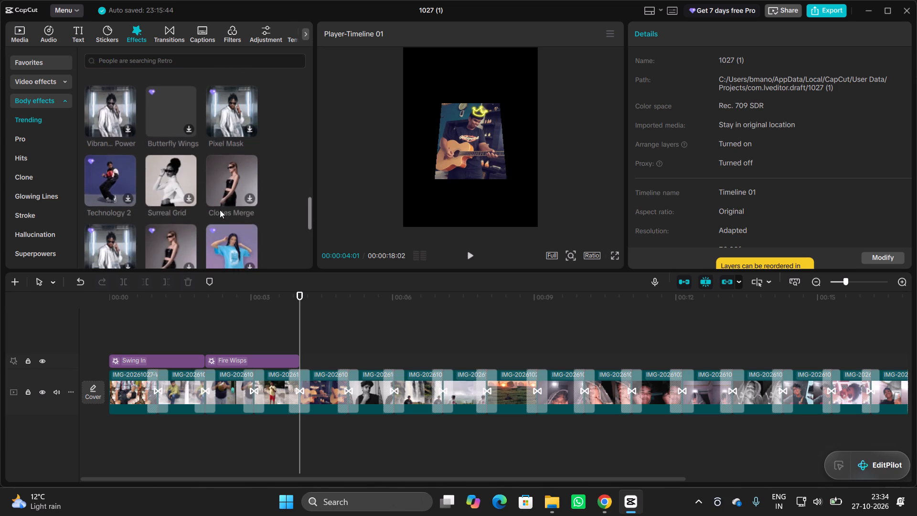
pyautogui.scroll(-1, 220, 210)
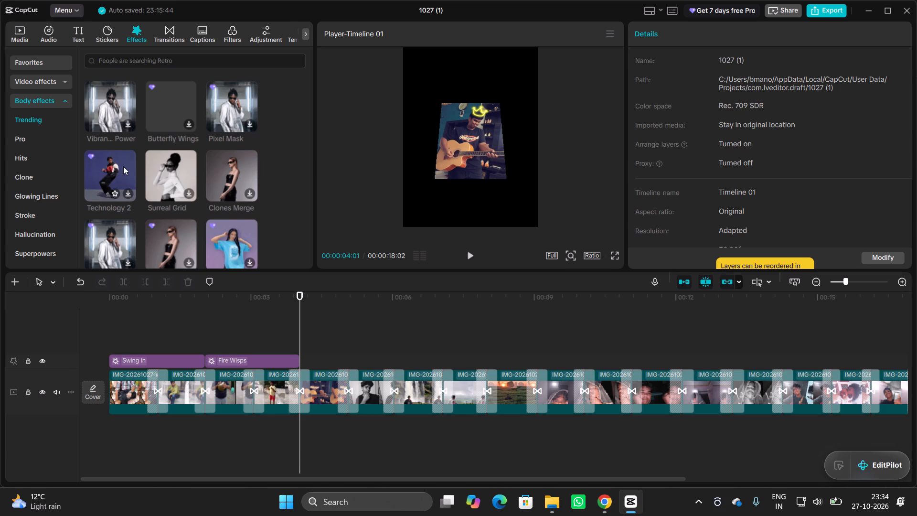
pyautogui.scroll(-1, 152, 245)
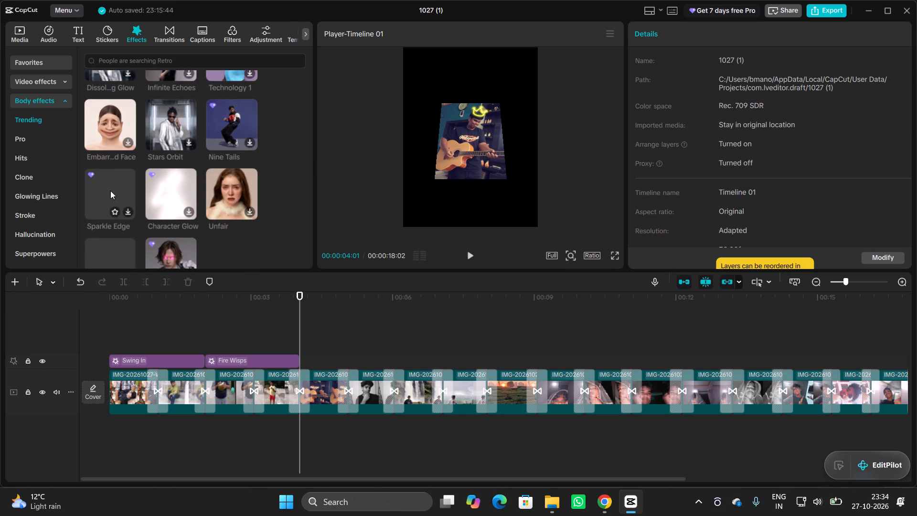
pyautogui.scroll(-1, 230, 192)
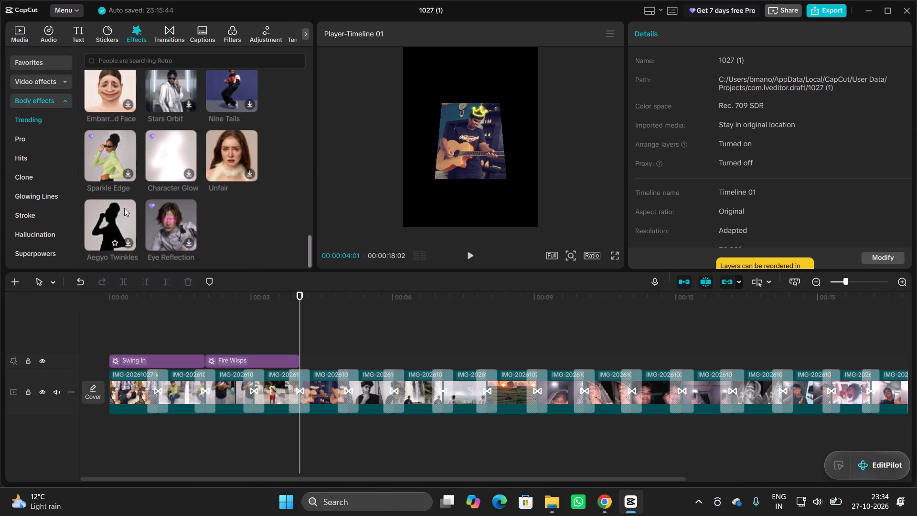
pyautogui.scroll(3, 184, 171)
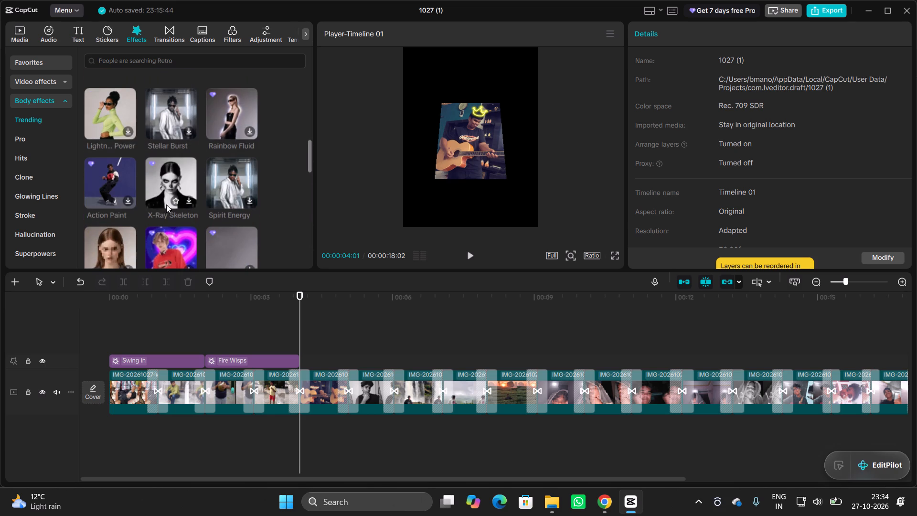
# Switch to the Trending video effects and load the Cosmic...losion effect as a candidate to follow Fire Wisps.
pyautogui.click(39, 82)
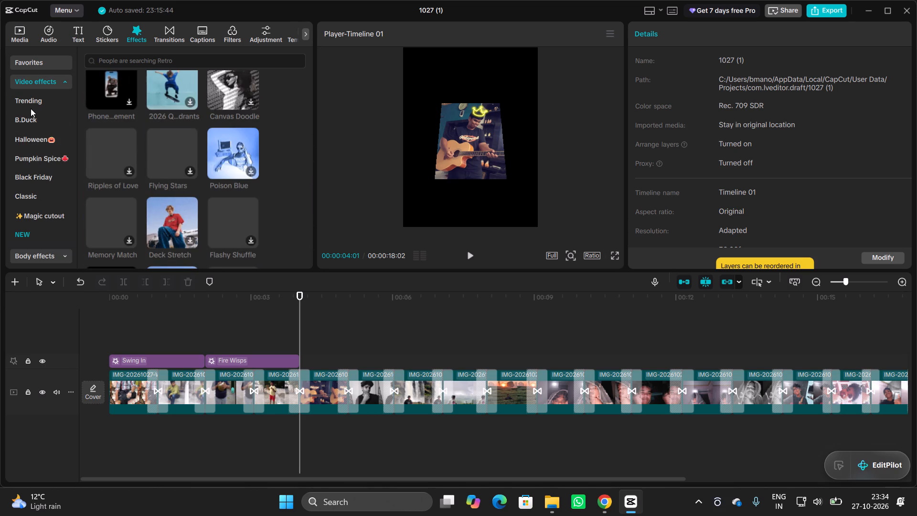
pyautogui.click(30, 108)
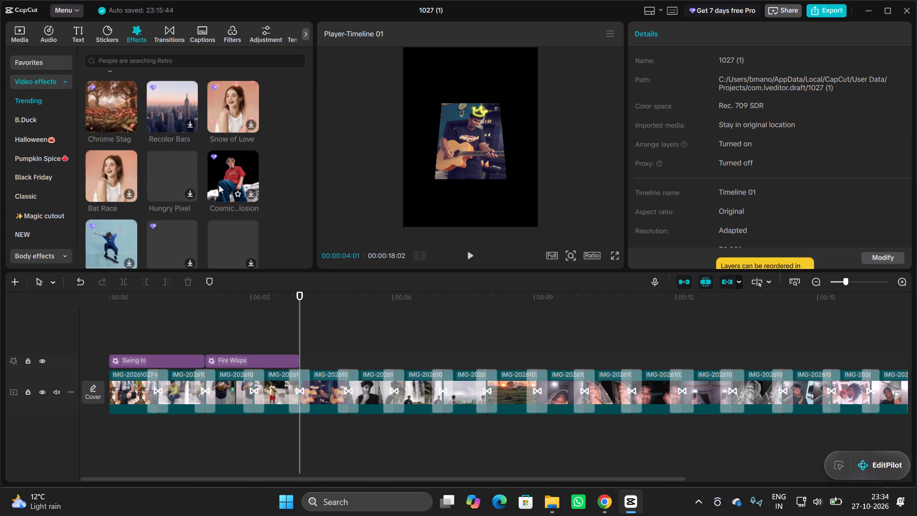
pyautogui.doubleClick(233, 178)
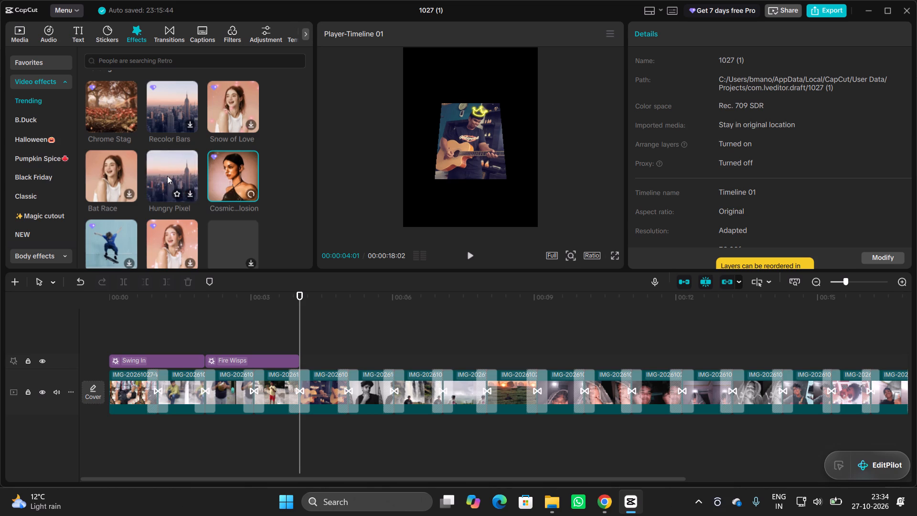
# Scrub back through the Swing In and Fire Wisps effects to review them, returning to the end of Fire Wisps at 00:00:04:01.
pyautogui.scroll(-1, 167, 176)
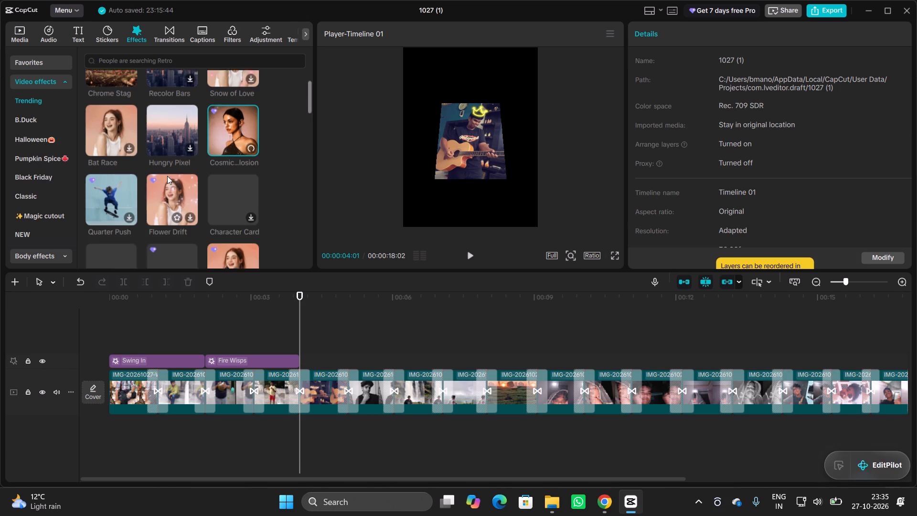
pyautogui.scroll(-1, 167, 176)
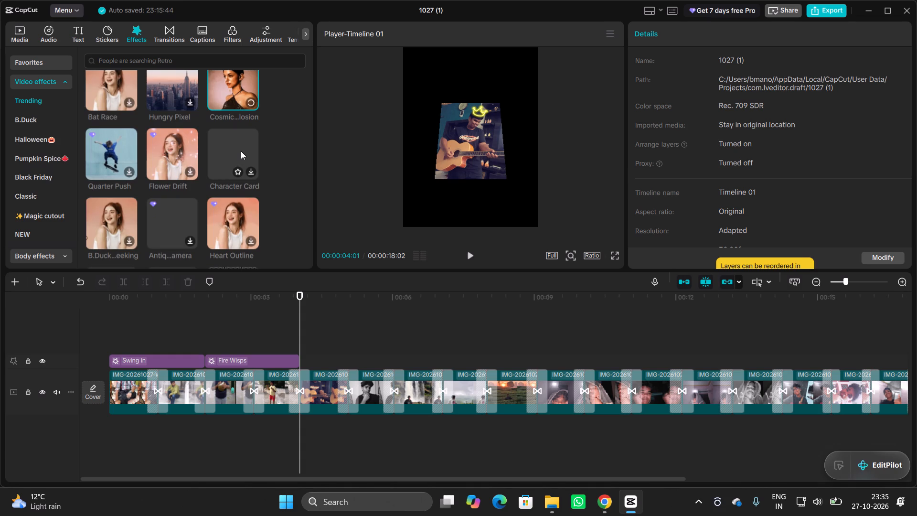
pyautogui.moveTo(303, 316); pyautogui.dragTo(175, 310)
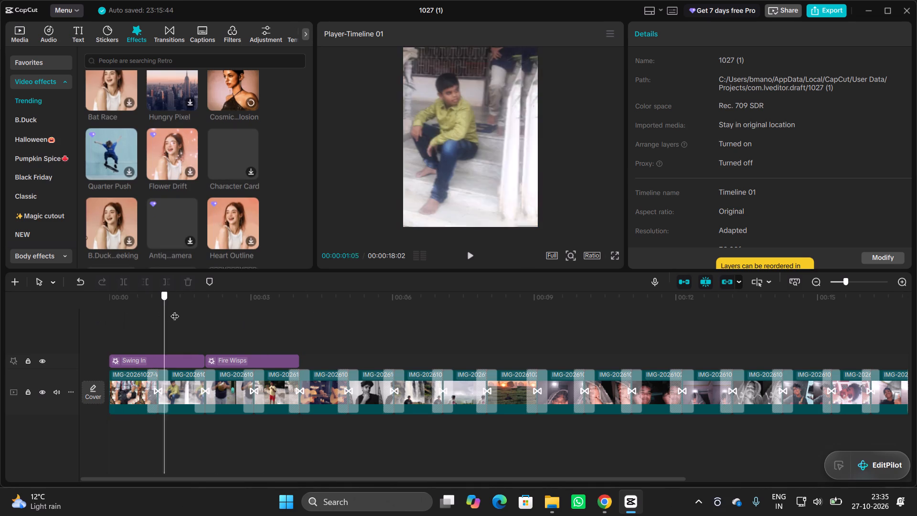
pyautogui.moveTo(175, 310); pyautogui.dragTo(275, 320)
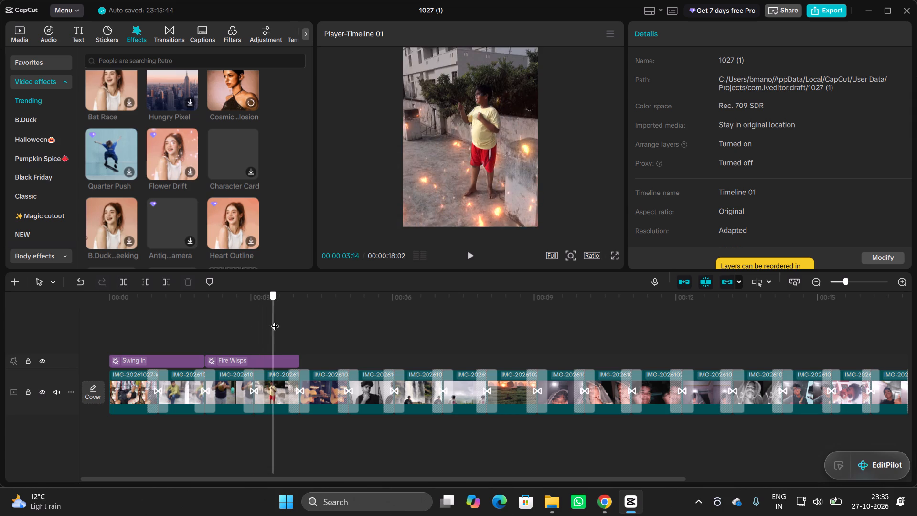
pyautogui.moveTo(275, 320); pyautogui.dragTo(300, 321)
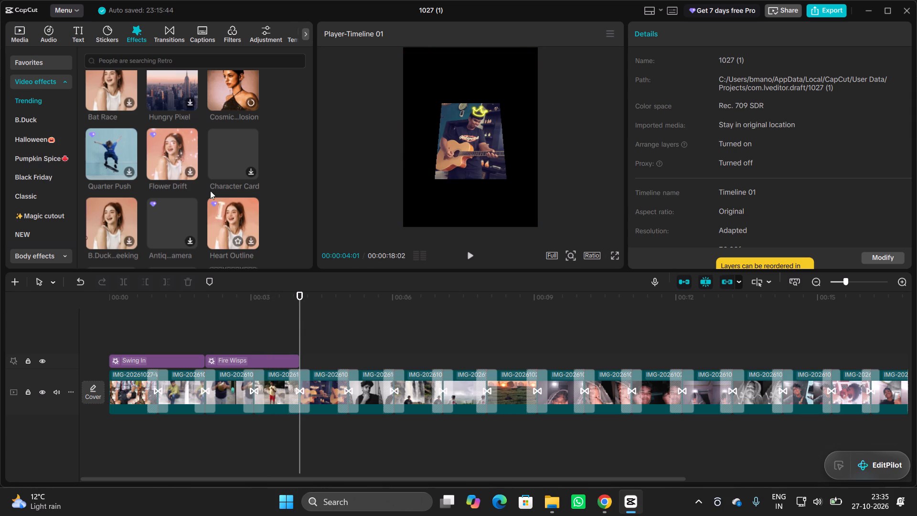
# Browse further through the Trending video effects and load the Retro Shine effect to follow Fire Wisps.
pyautogui.scroll(-1, 215, 175)
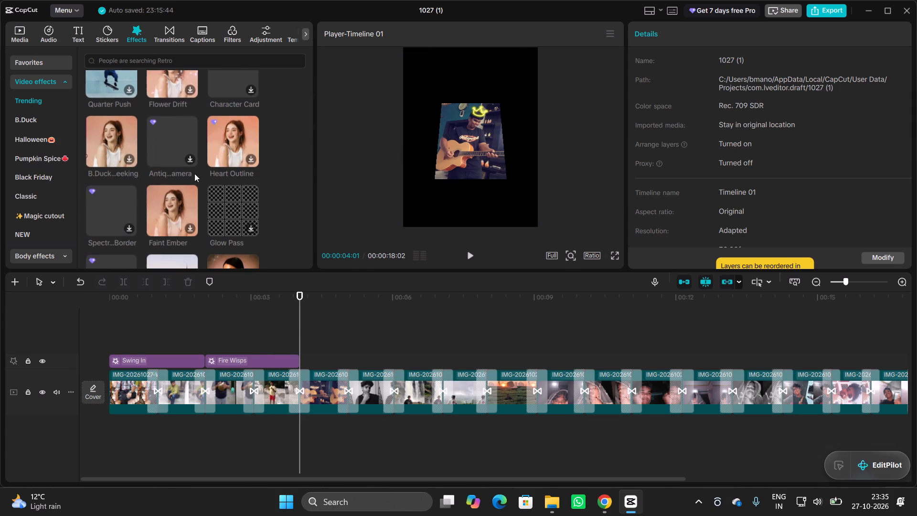
pyautogui.scroll(-1, 224, 214)
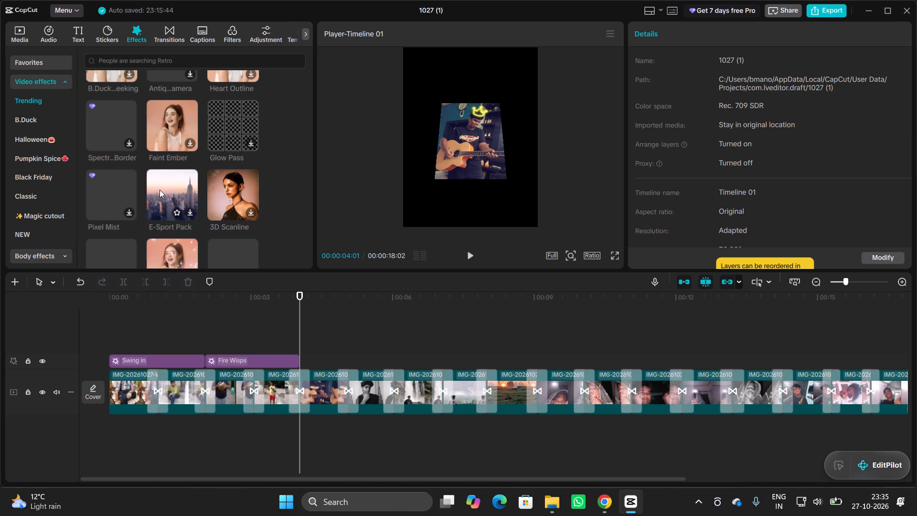
pyautogui.scroll(-1, 160, 190)
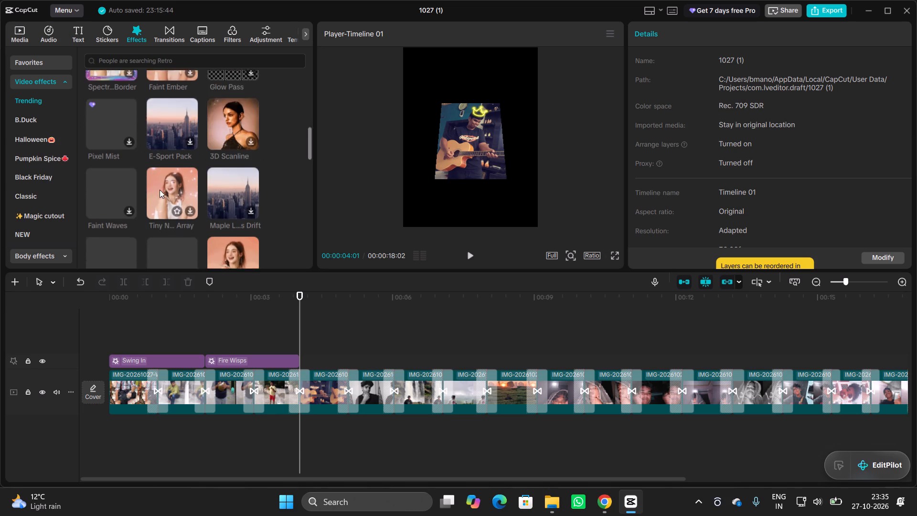
pyautogui.scroll(-1, 160, 190)
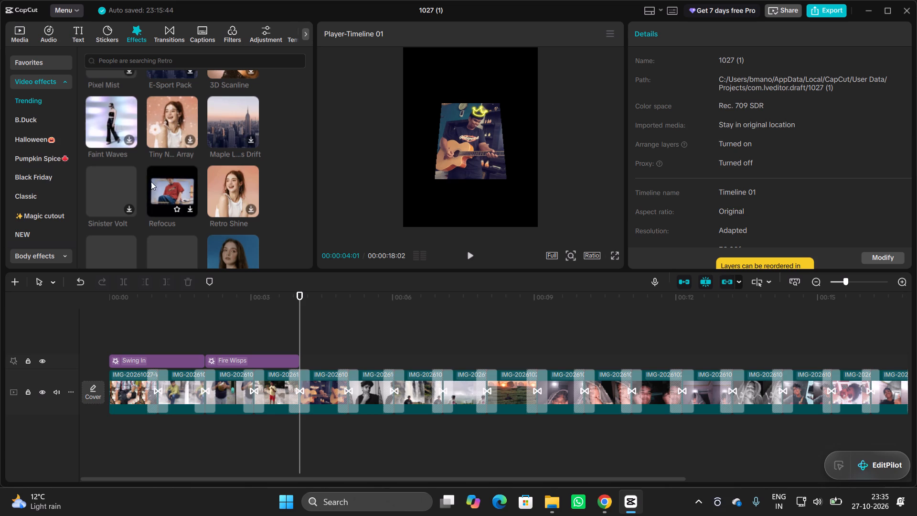
pyautogui.scroll(1, 153, 182)
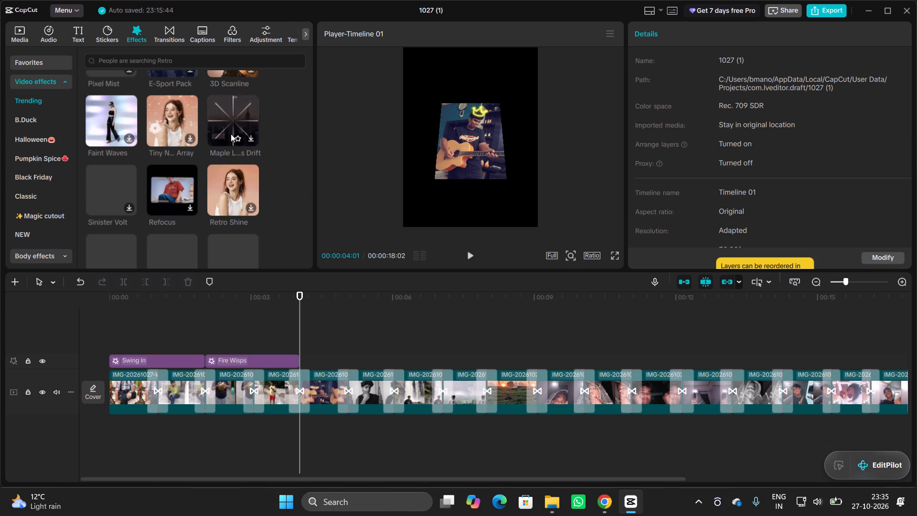
pyautogui.scroll(-1, 231, 134)
pyautogui.scroll(-1, 177, 230)
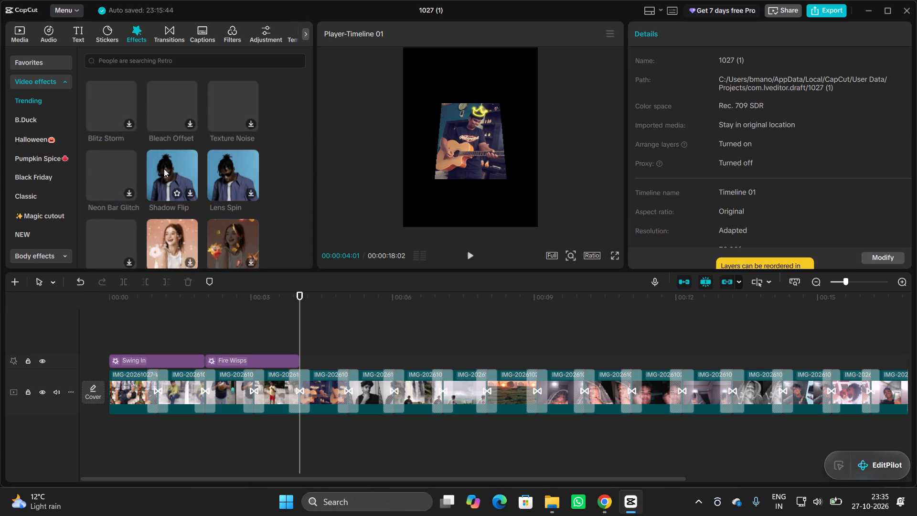
pyautogui.scroll(1, 232, 172)
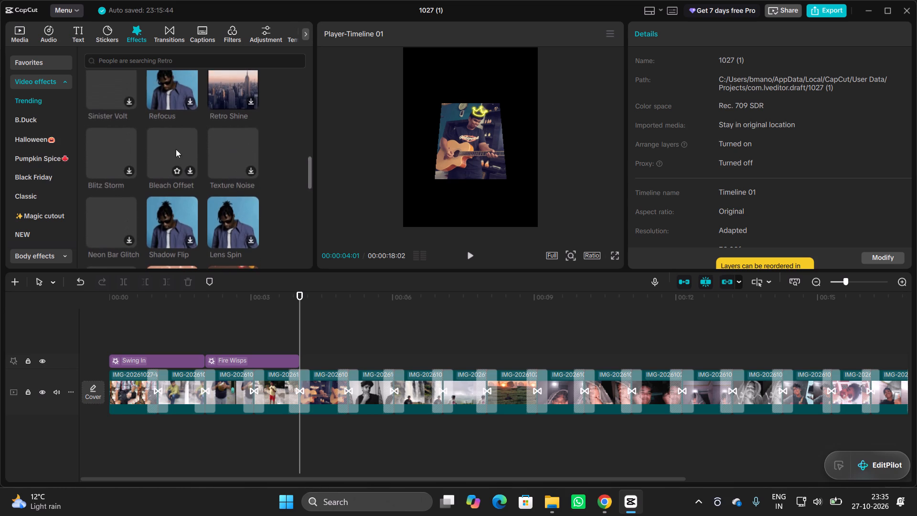
pyautogui.scroll(1, 183, 138)
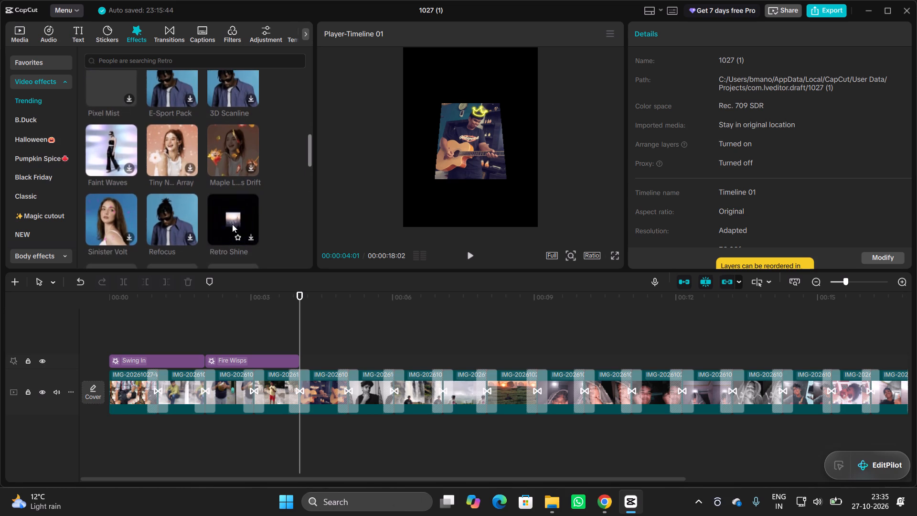
pyautogui.hscroll(1, 234, 224)
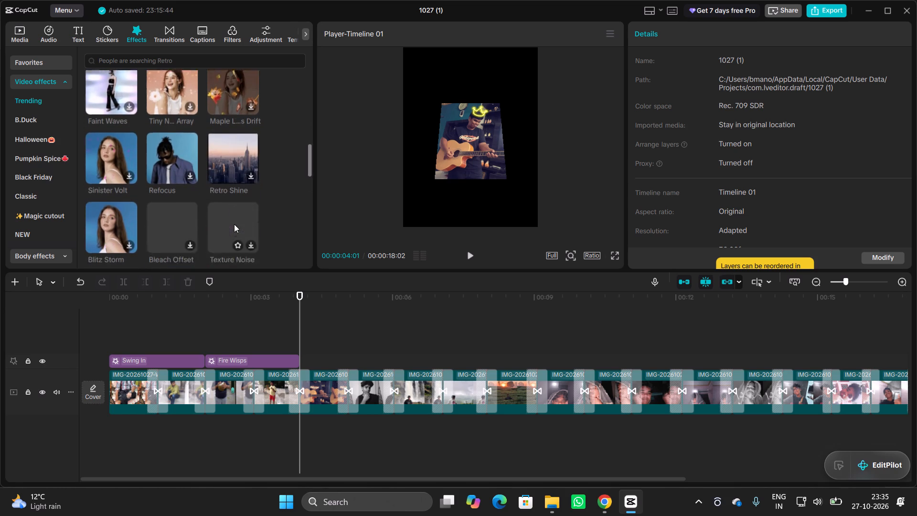
pyautogui.hscroll(1, 234, 224)
pyautogui.doubleClick(231, 133)
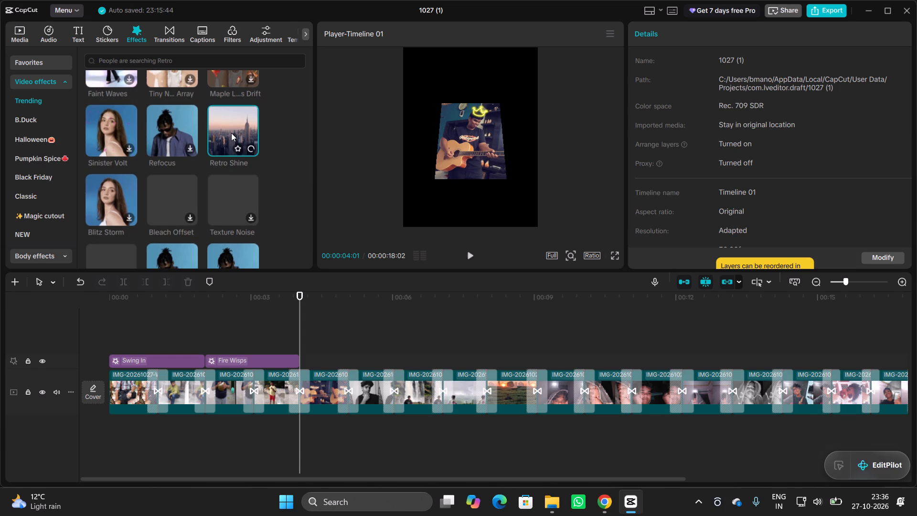
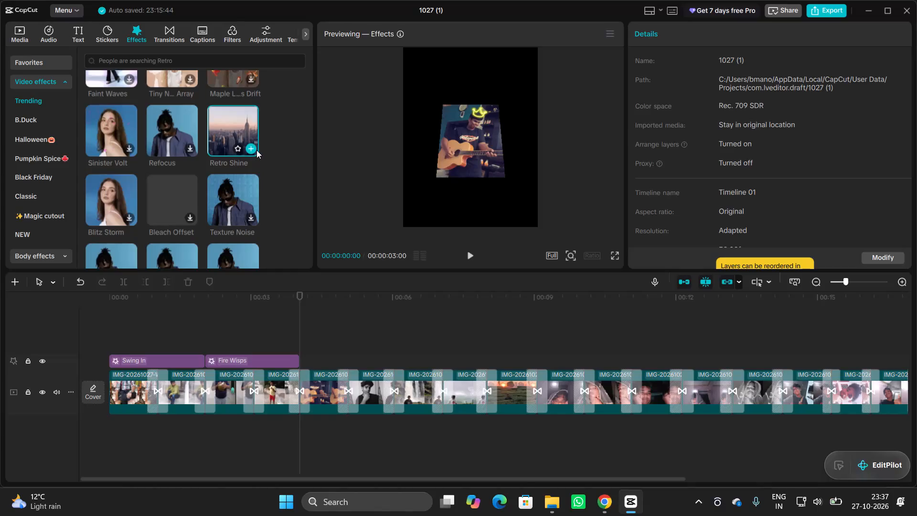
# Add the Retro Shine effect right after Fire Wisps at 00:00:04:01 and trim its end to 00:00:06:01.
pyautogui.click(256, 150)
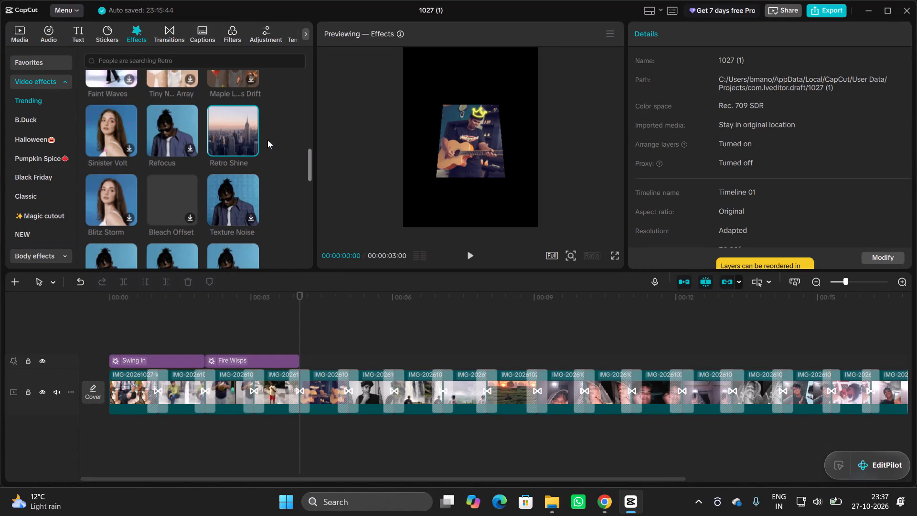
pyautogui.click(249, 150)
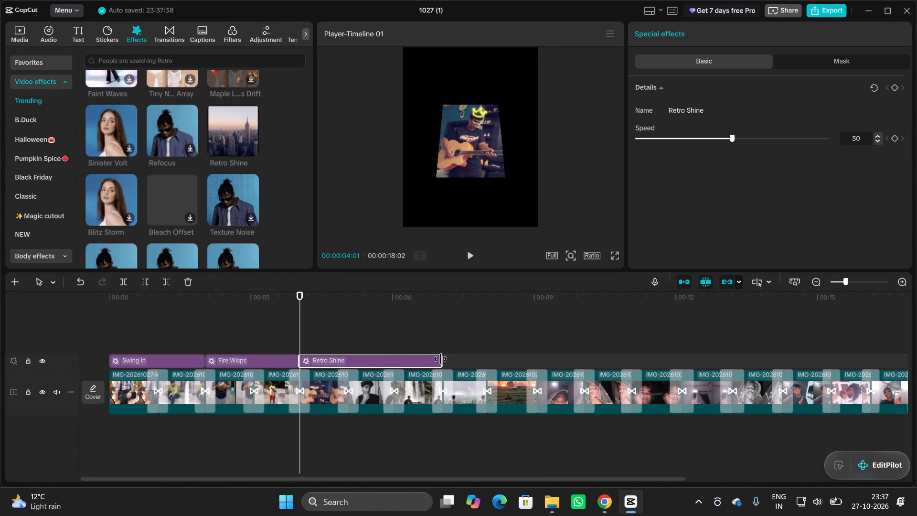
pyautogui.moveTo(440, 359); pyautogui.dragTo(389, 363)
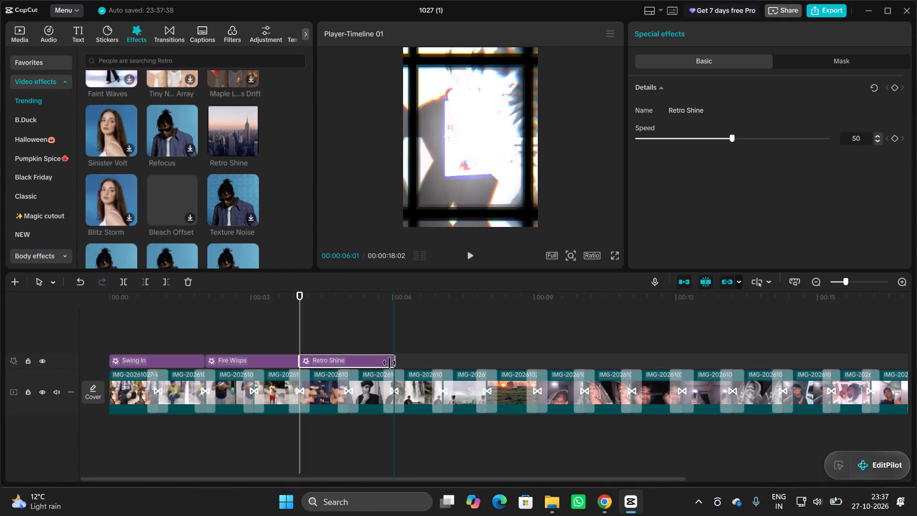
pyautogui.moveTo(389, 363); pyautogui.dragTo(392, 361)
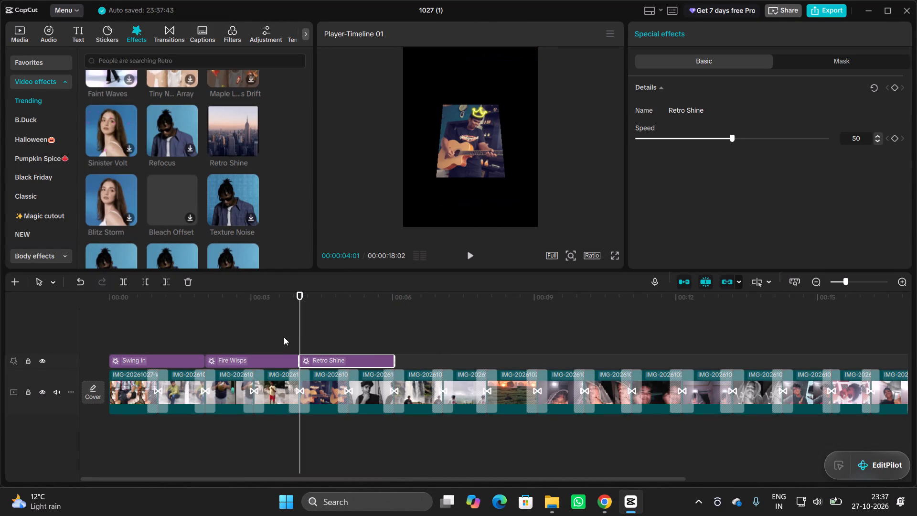
# Scrub through the Retro Shine effect, then play the slideshow from the start to review all three effects.
pyautogui.moveTo(300, 333); pyautogui.dragTo(310, 333)
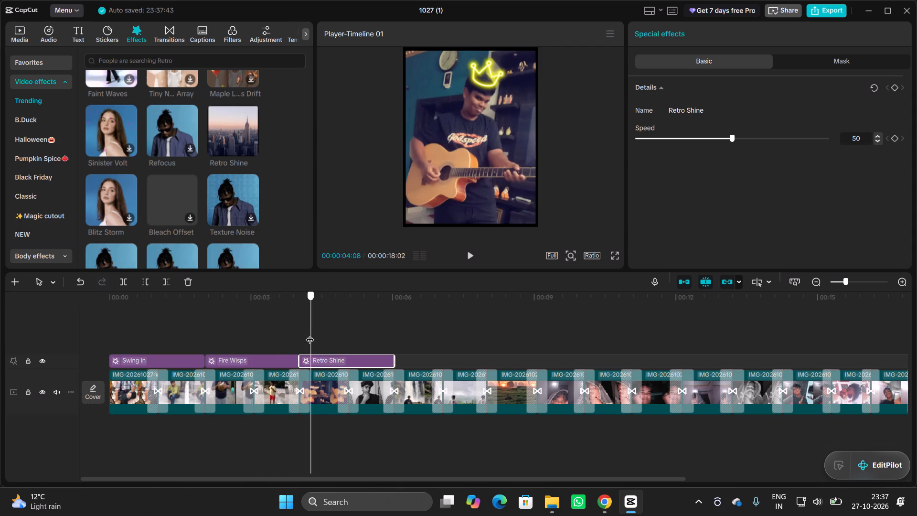
pyautogui.moveTo(310, 333); pyautogui.dragTo(362, 337)
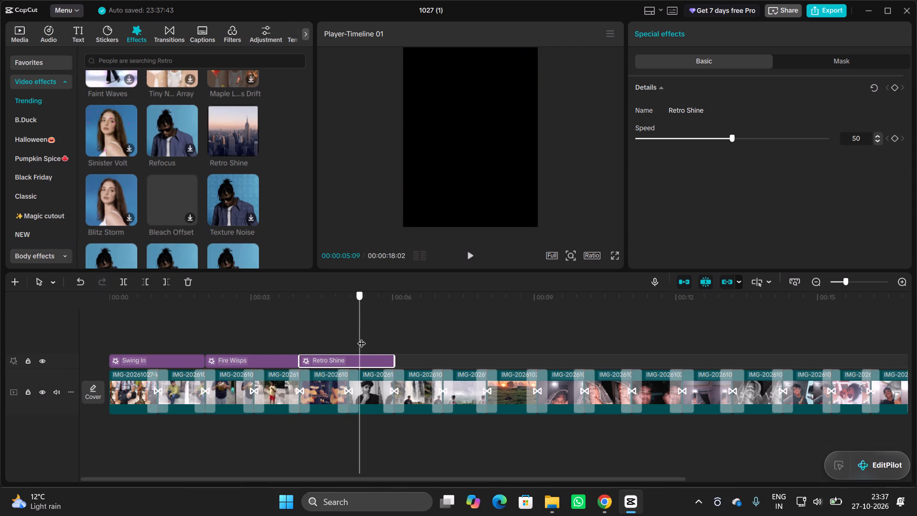
pyautogui.moveTo(362, 337); pyautogui.dragTo(398, 339)
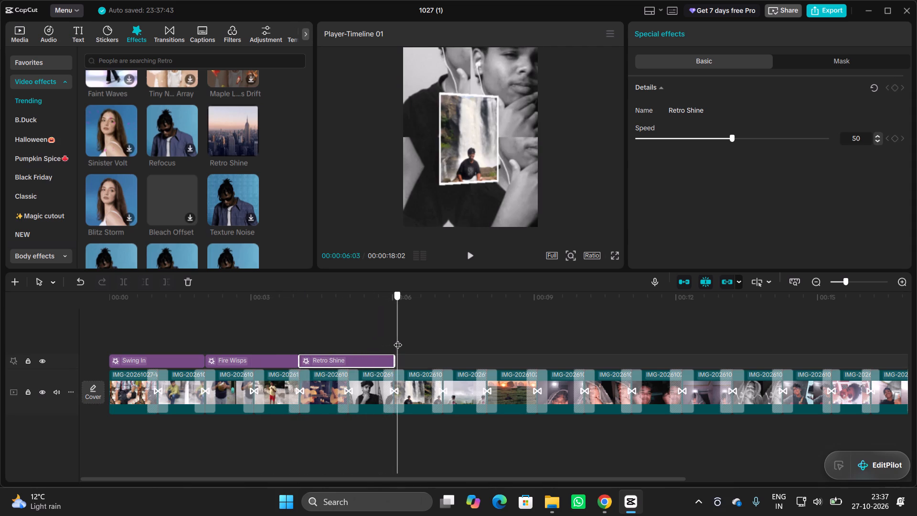
pyautogui.moveTo(398, 339); pyautogui.dragTo(68, 314)
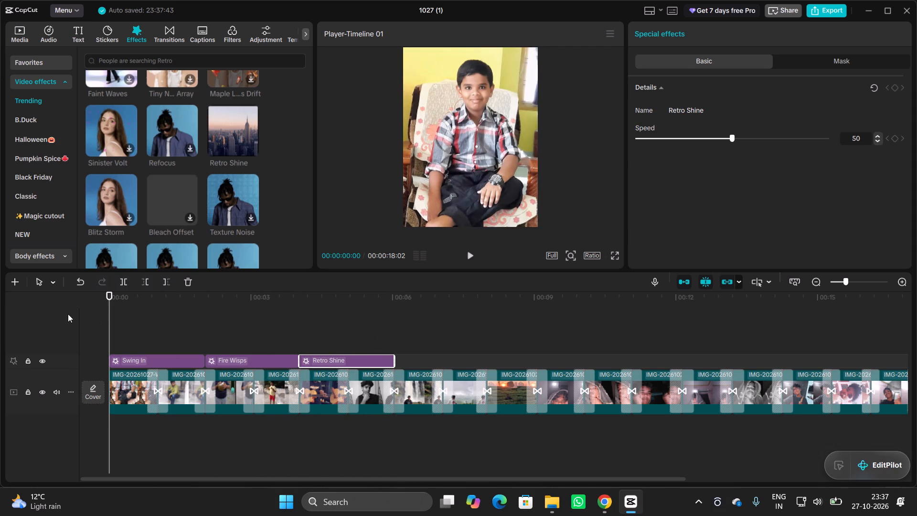
pyautogui.click(474, 254)
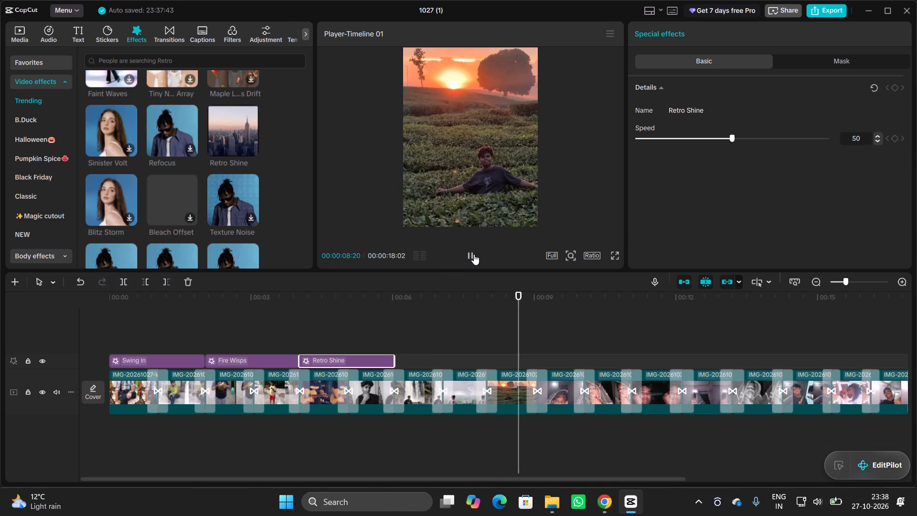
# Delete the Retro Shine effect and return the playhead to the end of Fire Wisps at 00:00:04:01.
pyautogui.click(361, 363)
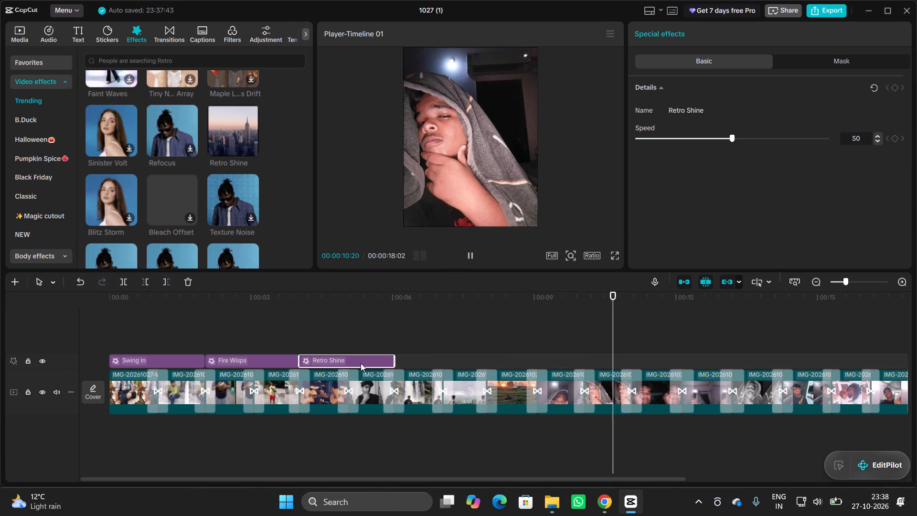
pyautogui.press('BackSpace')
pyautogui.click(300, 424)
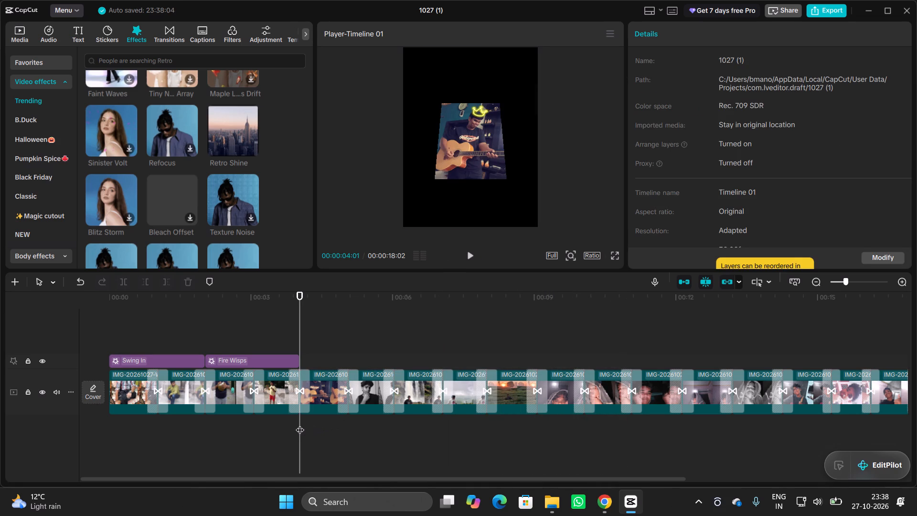
# Look through the Trending video effects from Blitz Storm to Phone Wheel 2 for another effect to follow Fire Wisps.
pyautogui.scroll(-1, 196, 173)
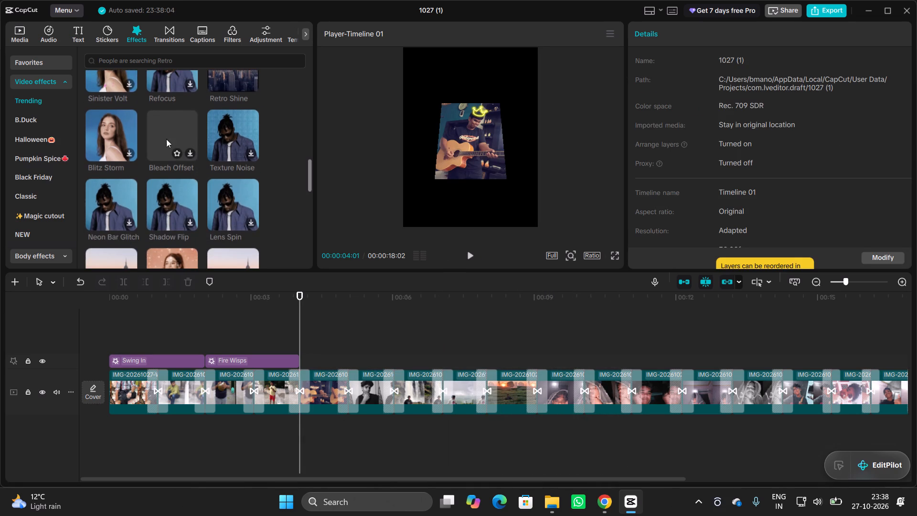
pyautogui.scroll(-1, 149, 217)
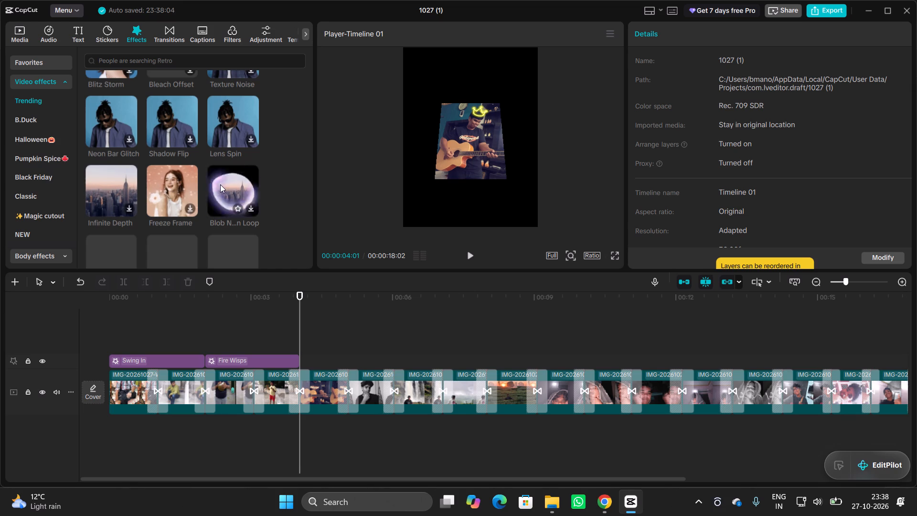
pyautogui.scroll(-1, 99, 187)
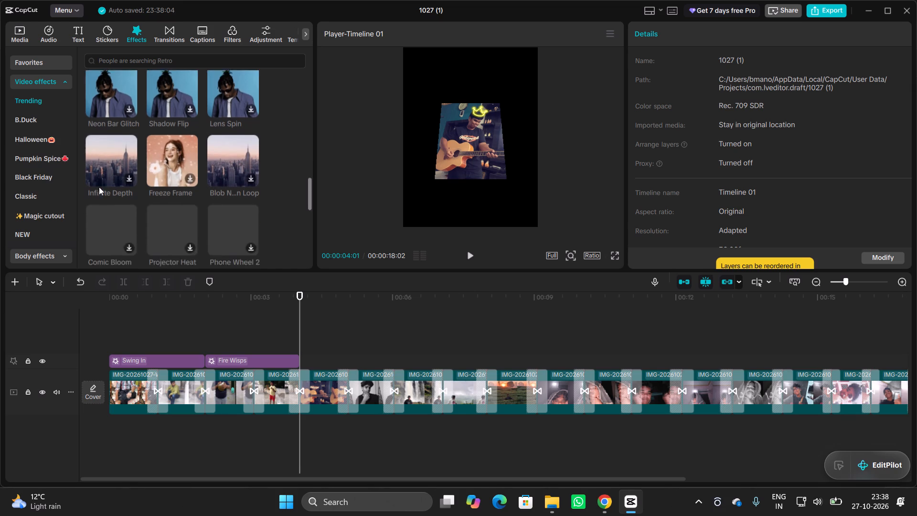
pyautogui.scroll(-1, 99, 187)
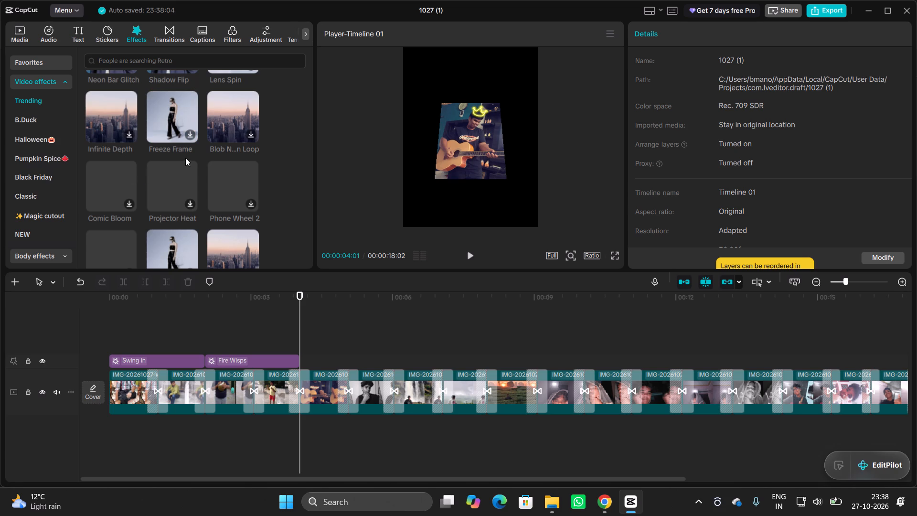
# Switch to Proton VPN, change to a different server, and return to CapCut.
pyautogui.click(693, 500)
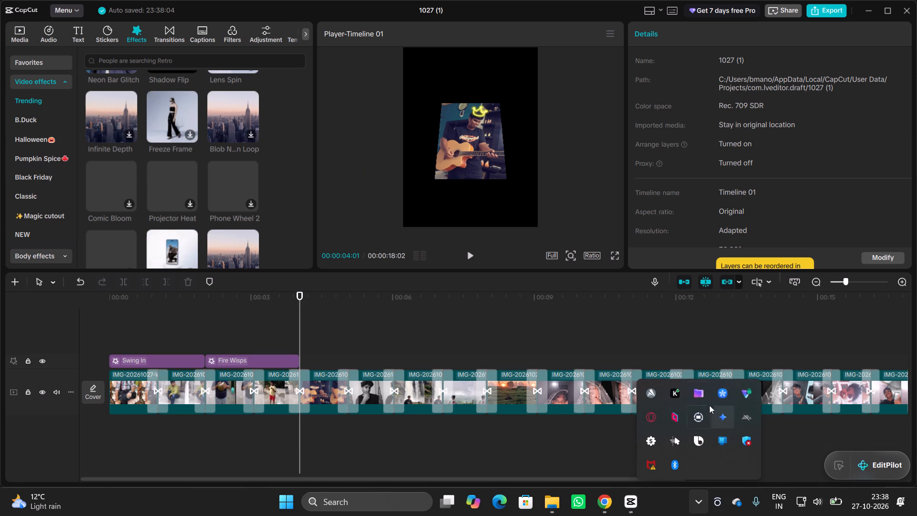
pyautogui.click(745, 397)
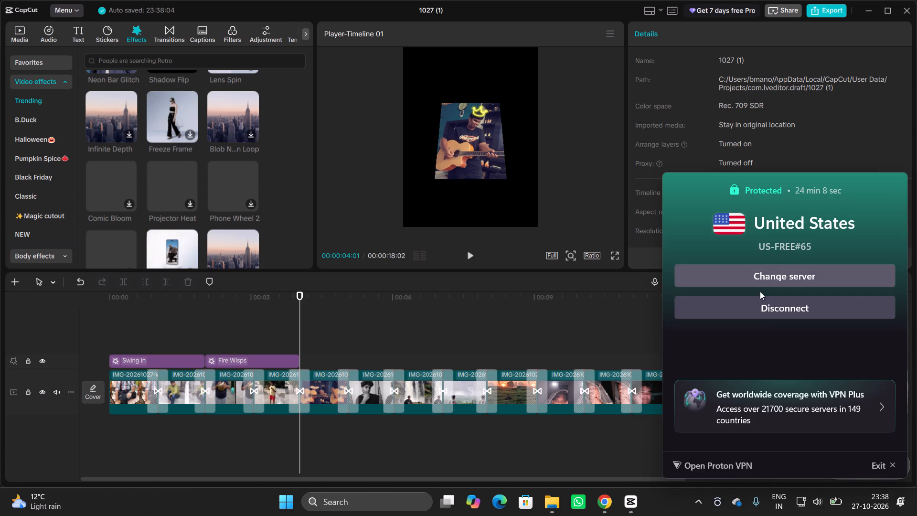
pyautogui.click(799, 272)
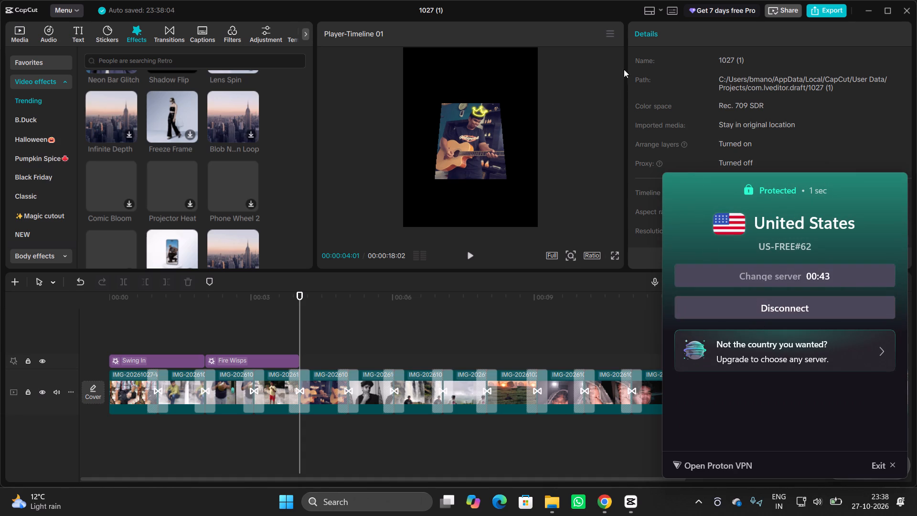
pyautogui.click(584, 0)
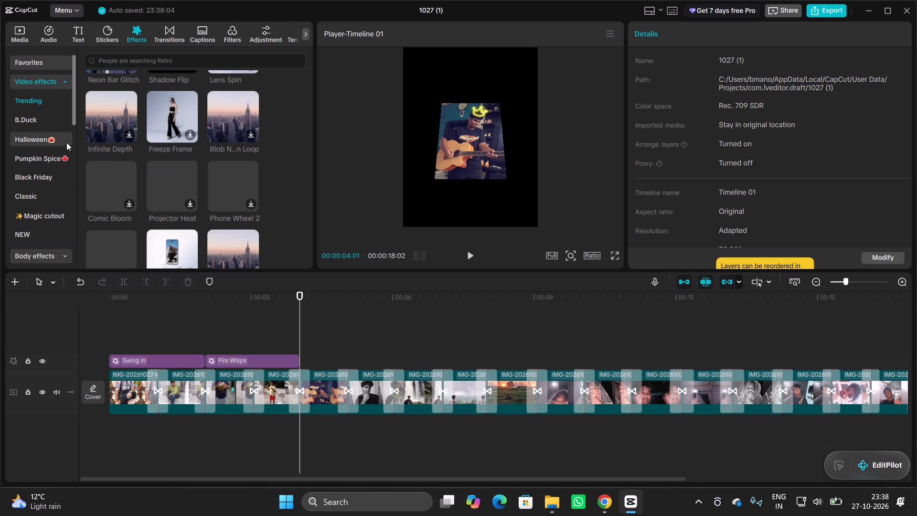
# Reload the Trending video effects and look through them down to Energy Window for one to follow Fire Wisps.
pyautogui.click(39, 107)
pyautogui.click(56, 133)
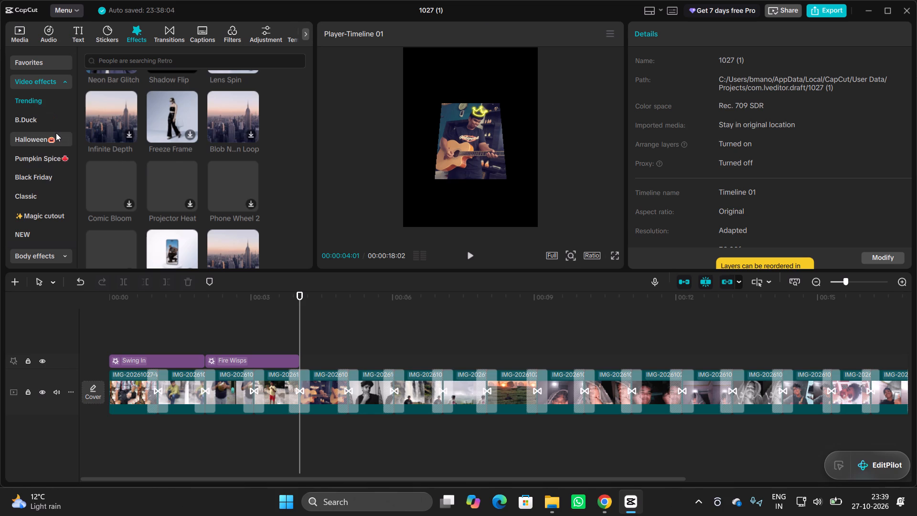
pyautogui.click(33, 101)
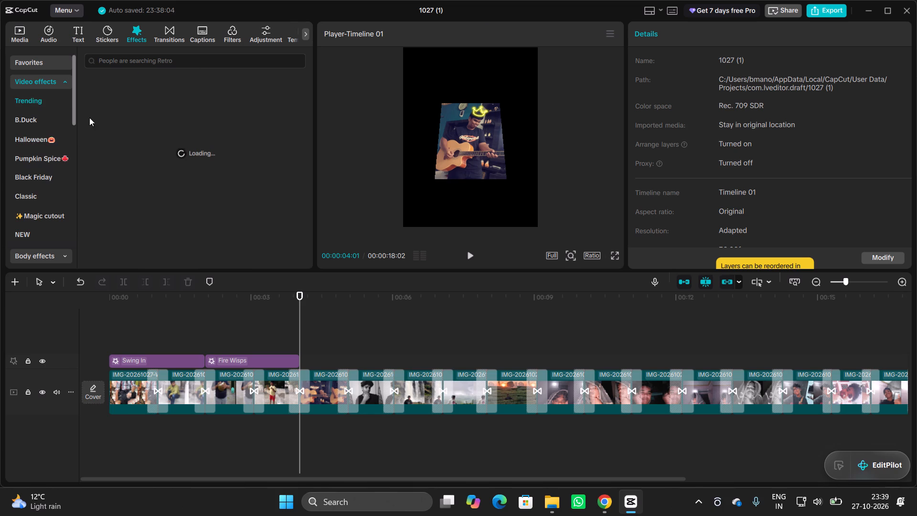
pyautogui.click(45, 104)
pyautogui.scroll(-1, 200, 161)
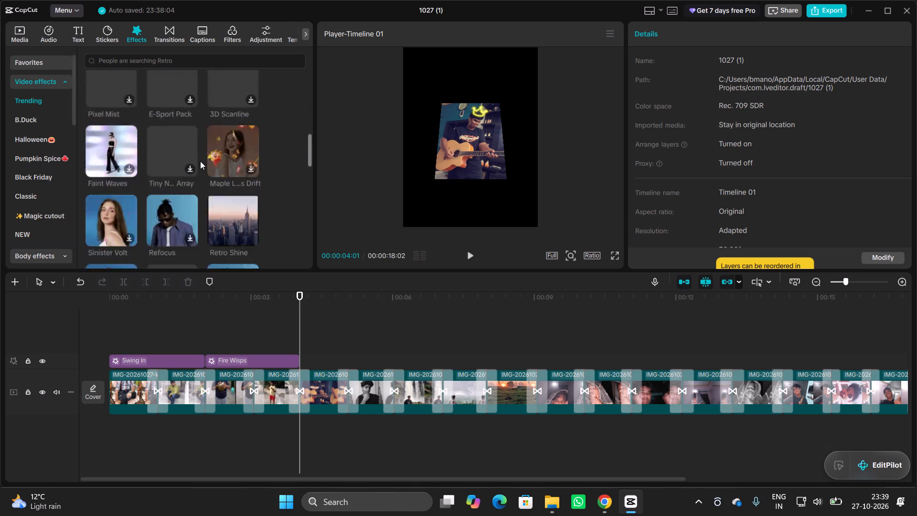
pyautogui.scroll(-2, 200, 161)
pyautogui.hscroll(1, 200, 161)
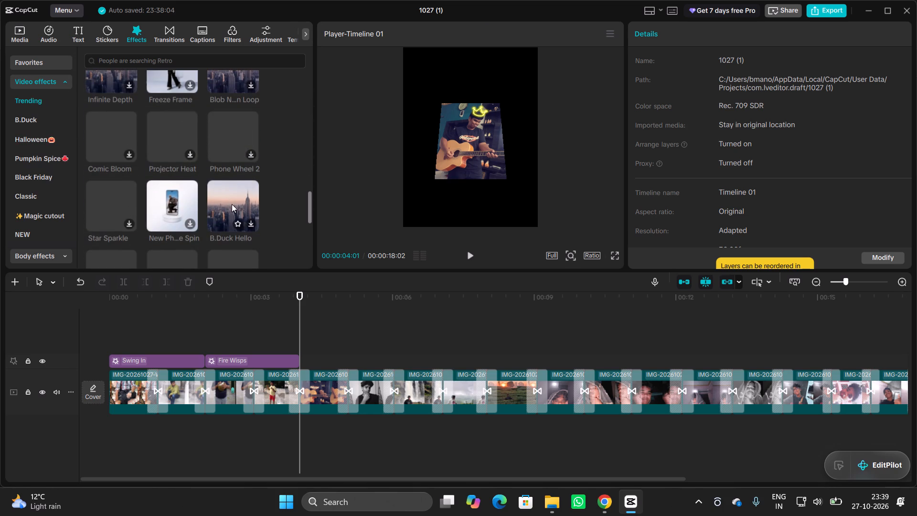
pyautogui.scroll(1, 232, 204)
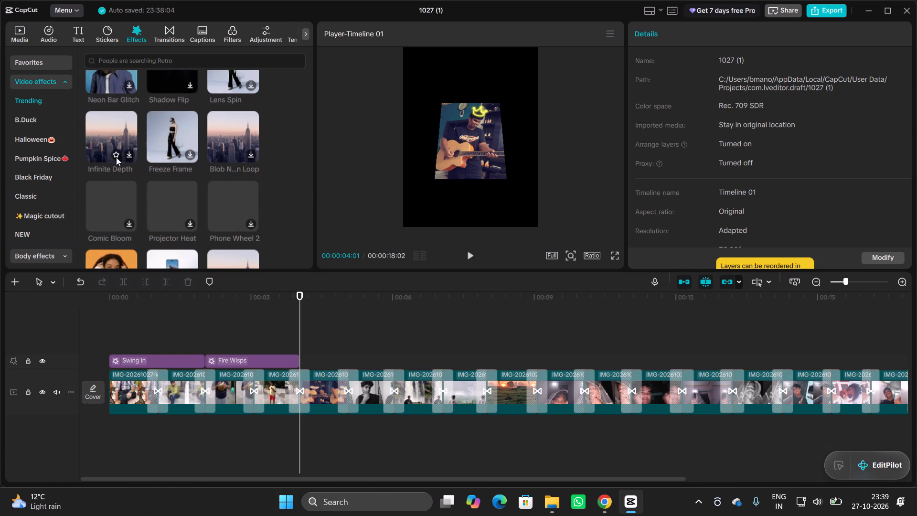
pyautogui.scroll(-1, 179, 188)
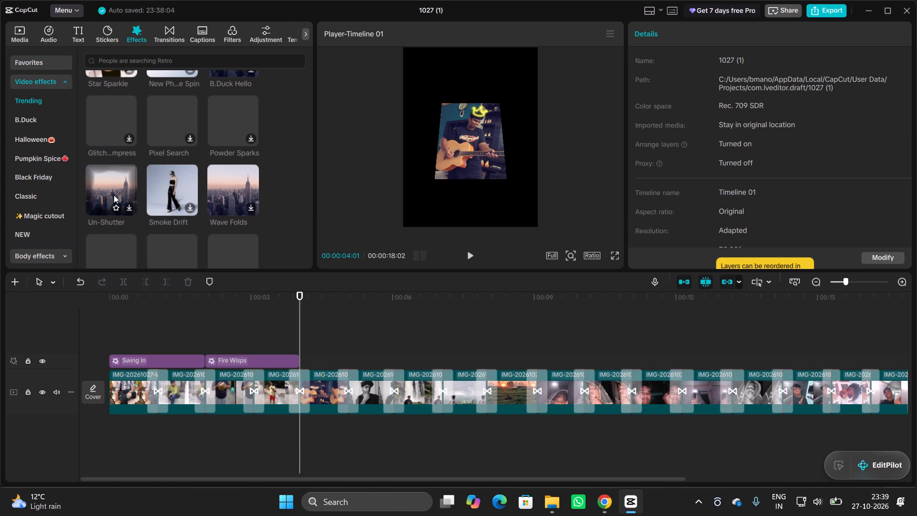
pyautogui.scroll(-1, 114, 195)
pyautogui.scroll(-1, 166, 193)
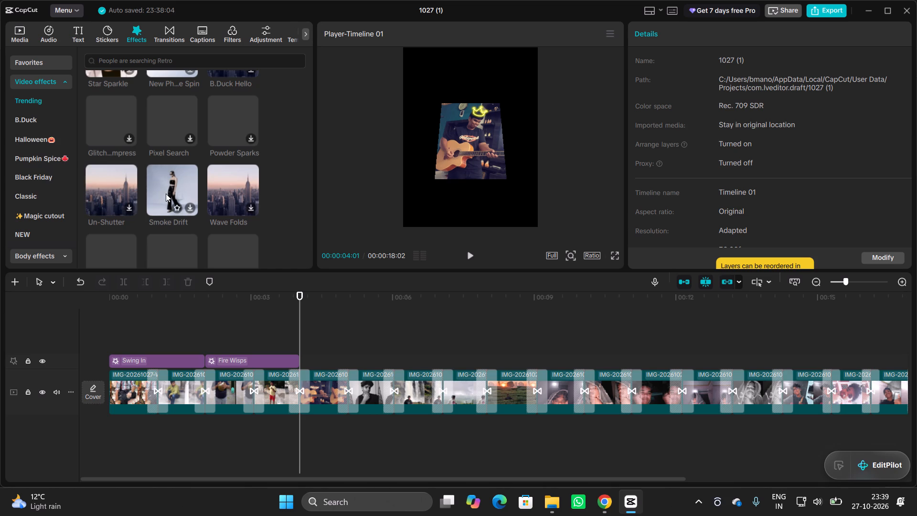
pyautogui.scroll(-1, 166, 193)
pyautogui.scroll(-1, 192, 154)
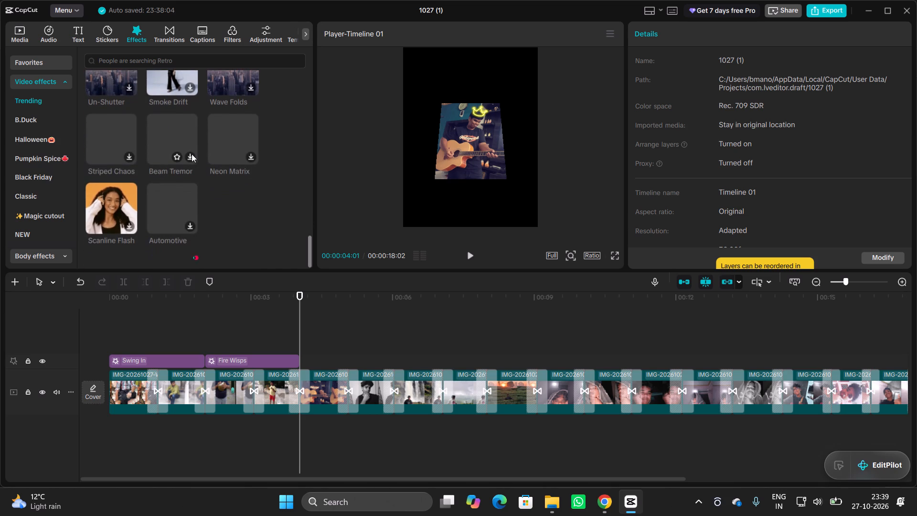
pyautogui.scroll(-1, 192, 154)
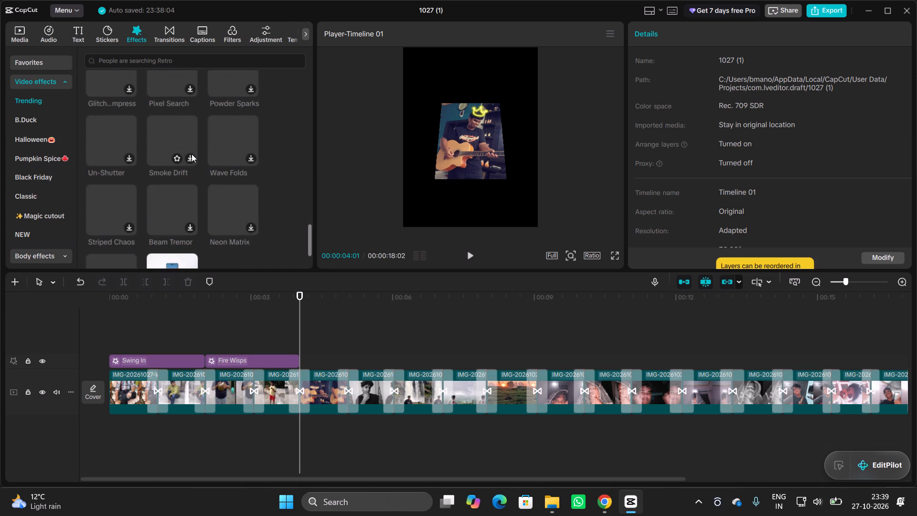
pyautogui.scroll(-1, 192, 154)
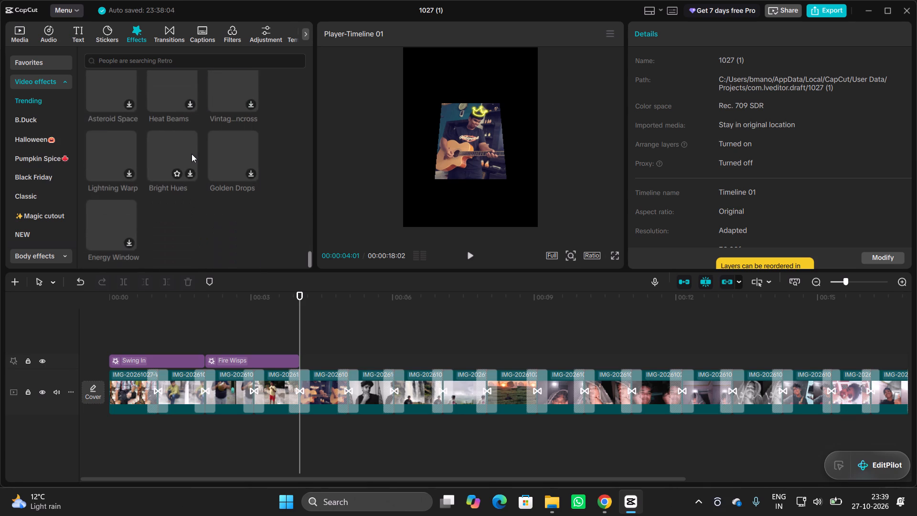
# Look back through the Trending video effects, including Grid Strobe, Zoom Flash and Shard Strobe, for one to follow Fire Wisps.
pyautogui.scroll(4, 192, 154)
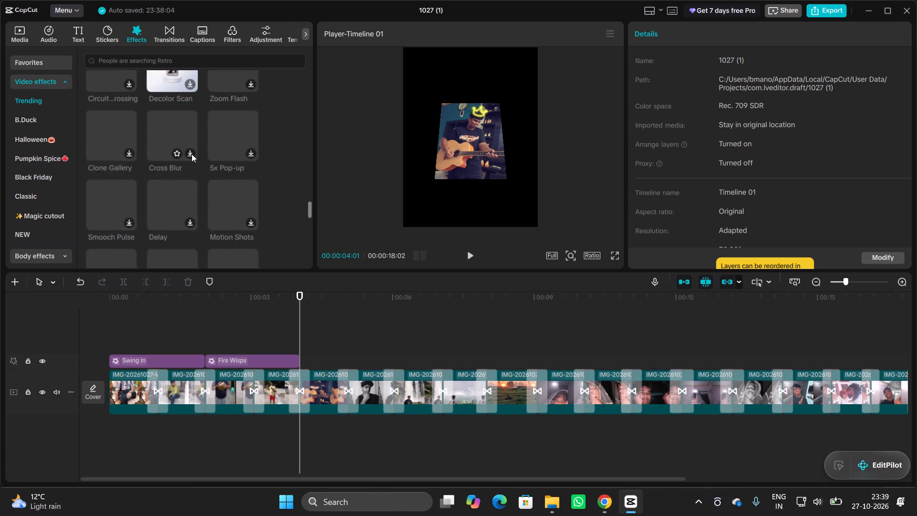
pyautogui.scroll(9, 192, 154)
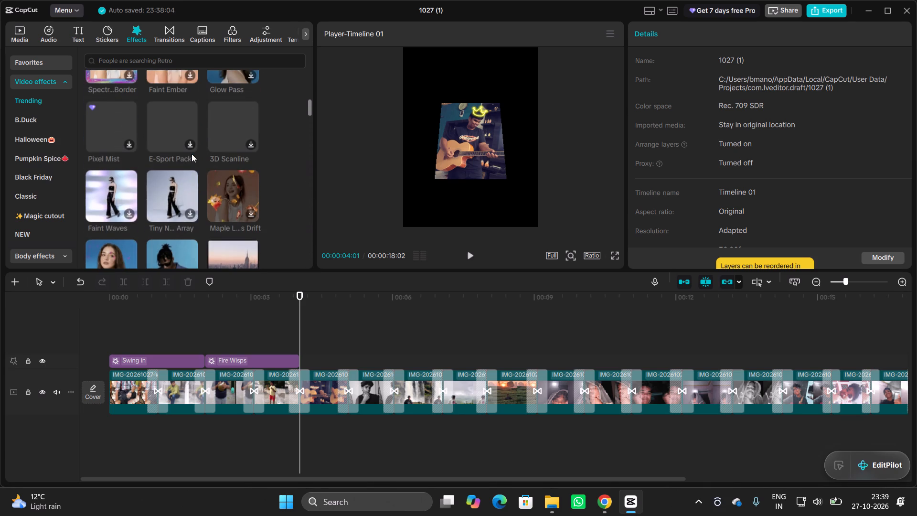
pyautogui.scroll(-1, 192, 154)
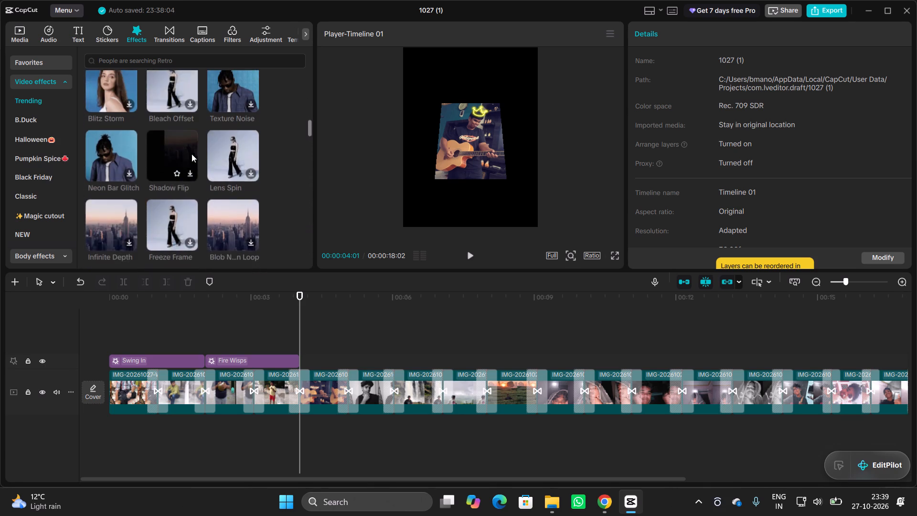
pyautogui.scroll(-1, 192, 154)
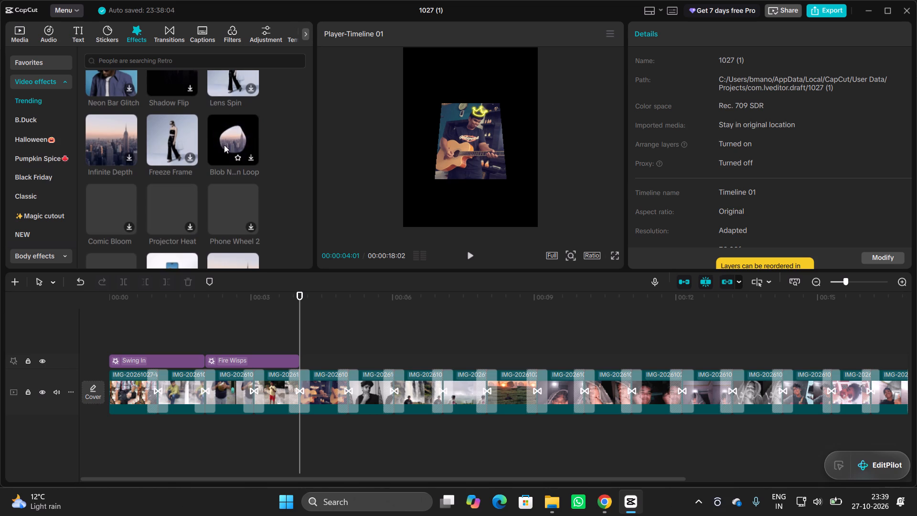
pyautogui.scroll(-1, 224, 145)
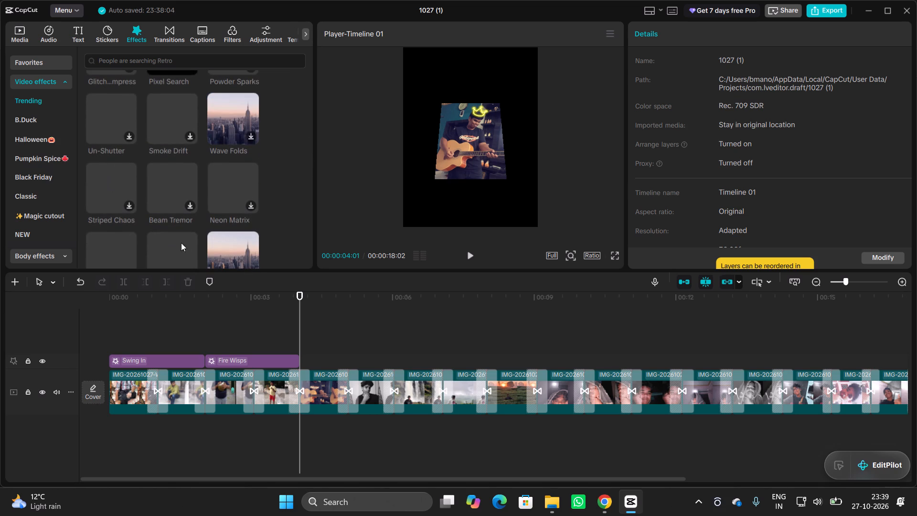
pyautogui.scroll(-2, 220, 241)
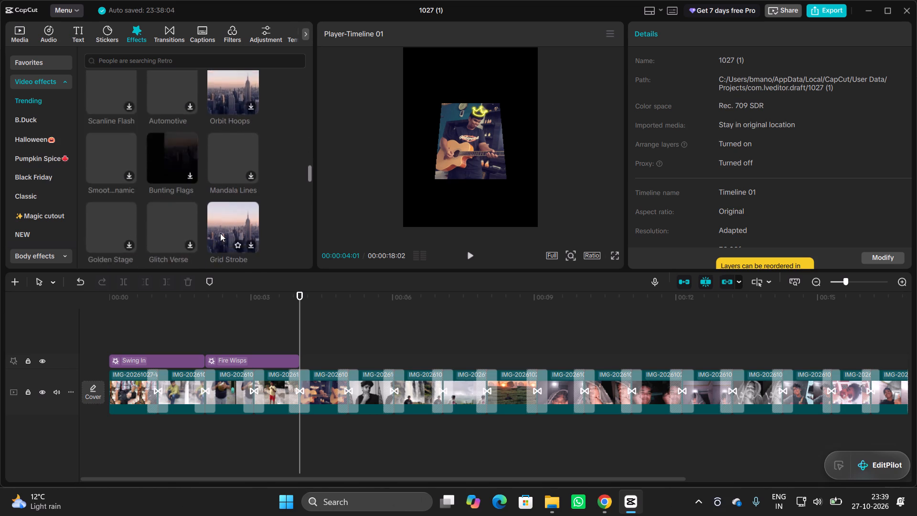
pyautogui.scroll(-1, 220, 233)
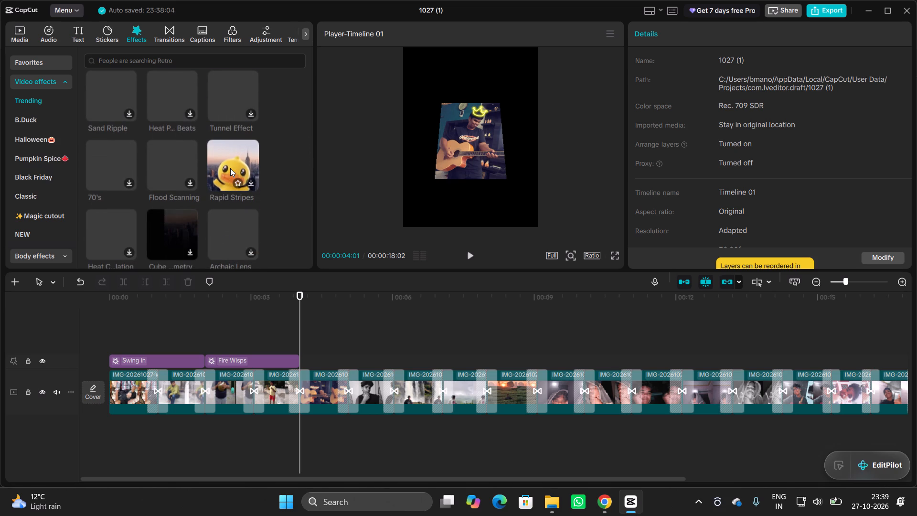
pyautogui.scroll(1, 230, 168)
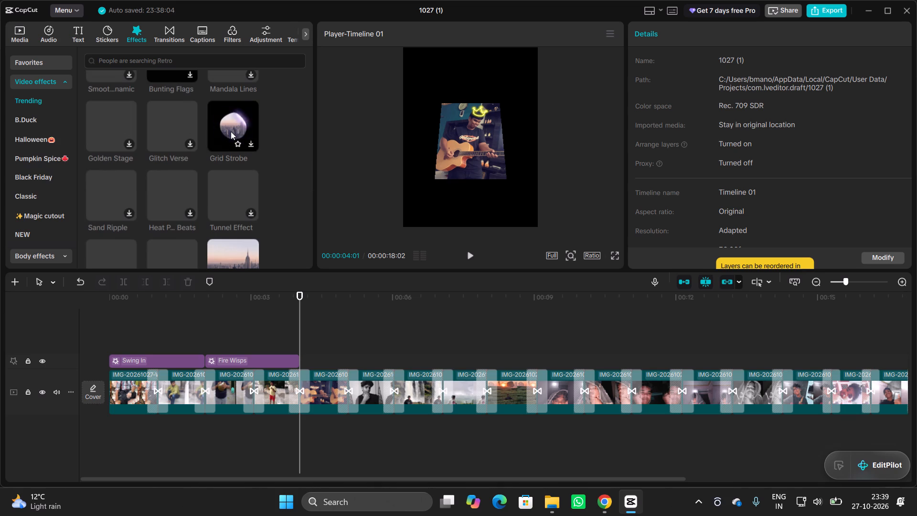
pyautogui.scroll(-1, 231, 131)
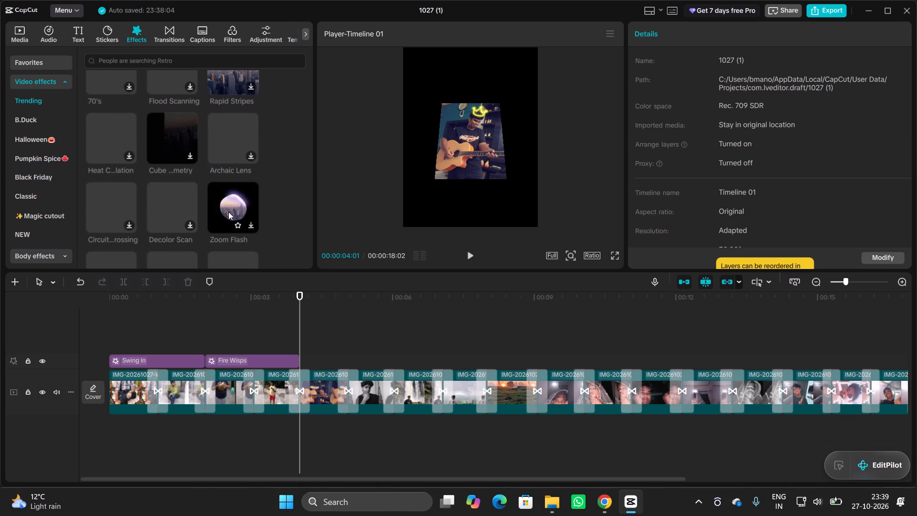
pyautogui.scroll(-1, 228, 212)
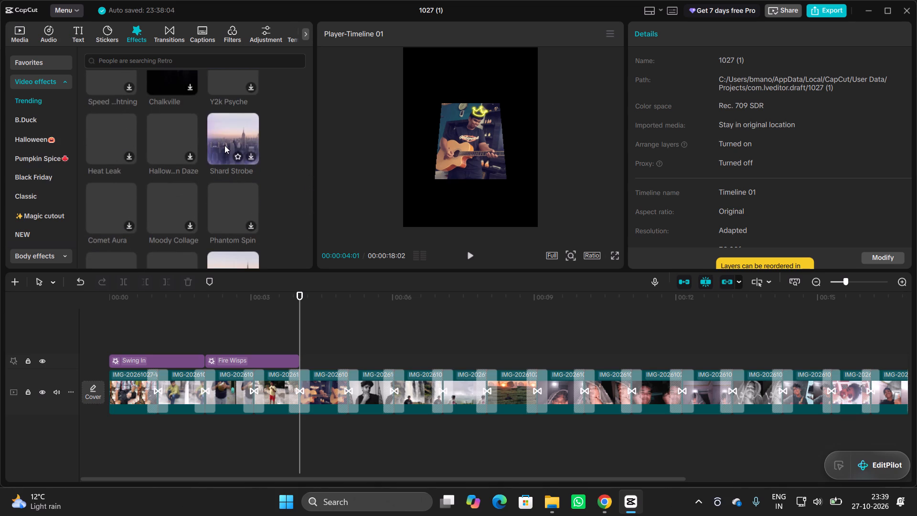
pyautogui.scroll(5, 224, 145)
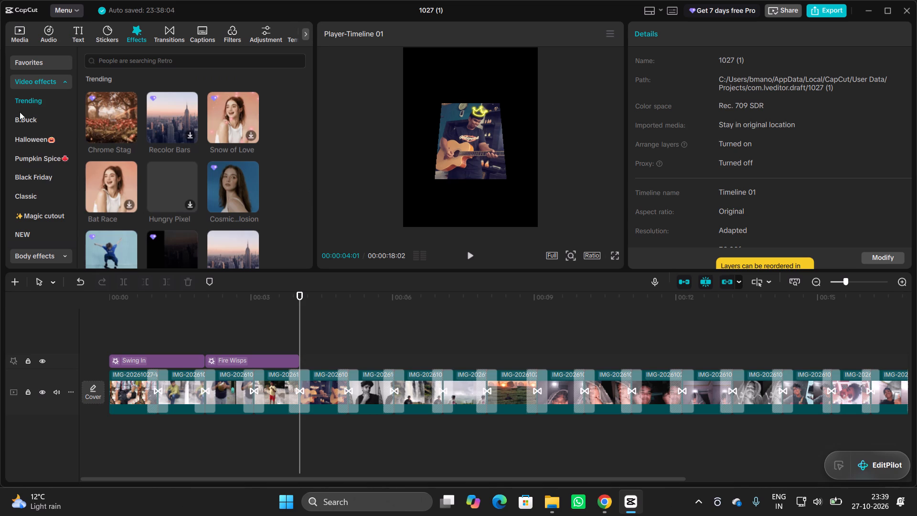
# Browse the Hits video effects and add Scene Cut right after Fire Wisps at 00:00:04:01.
pyautogui.click(41, 149)
pyautogui.scroll(-1, 41, 208)
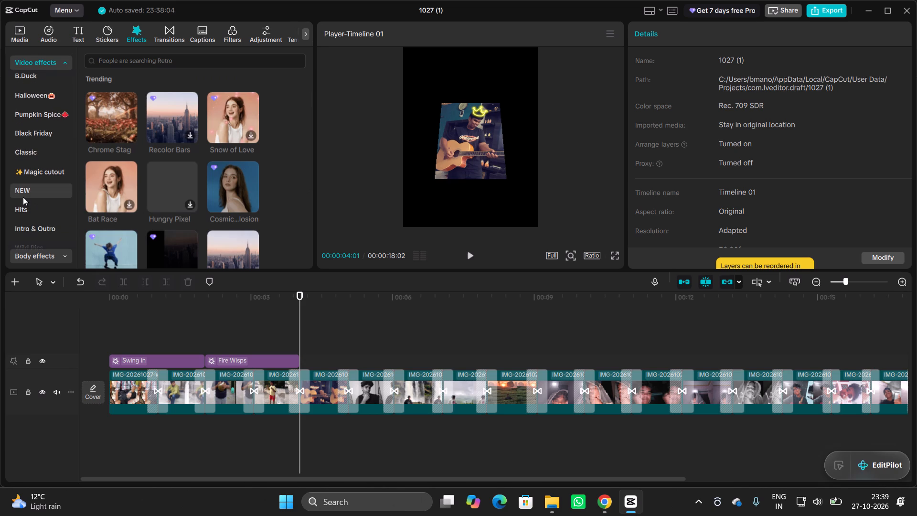
pyautogui.click(23, 204)
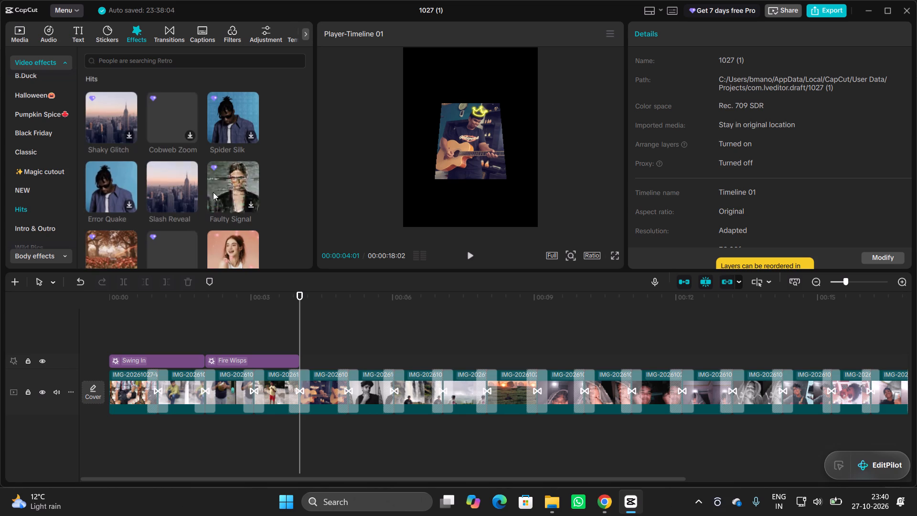
pyautogui.scroll(-1, 232, 193)
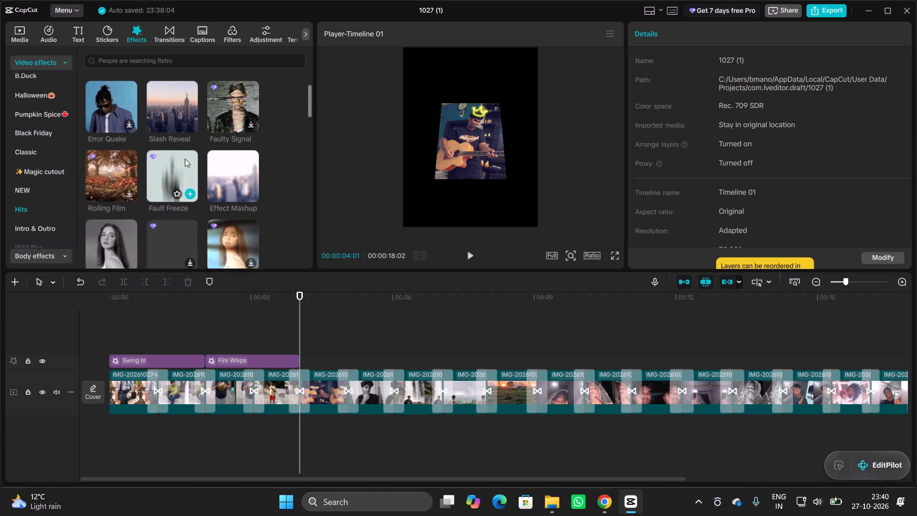
pyautogui.scroll(-1, 115, 253)
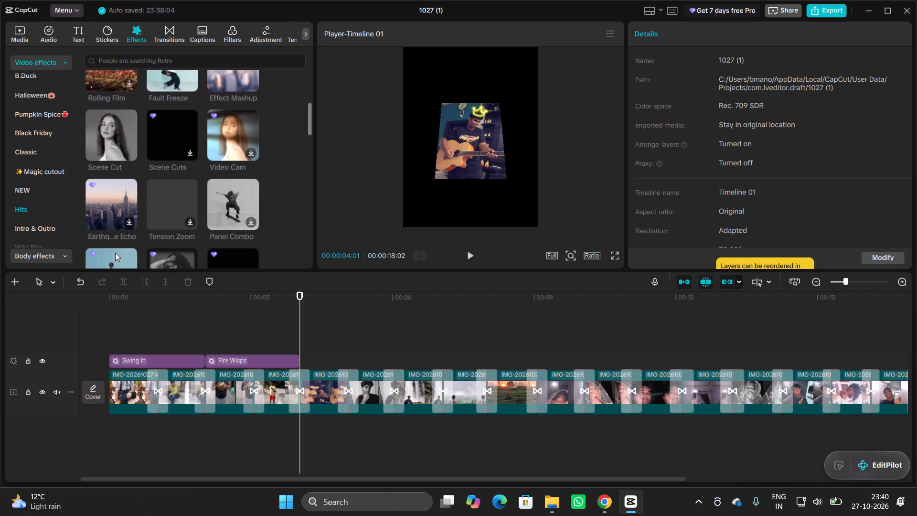
pyautogui.click(126, 147)
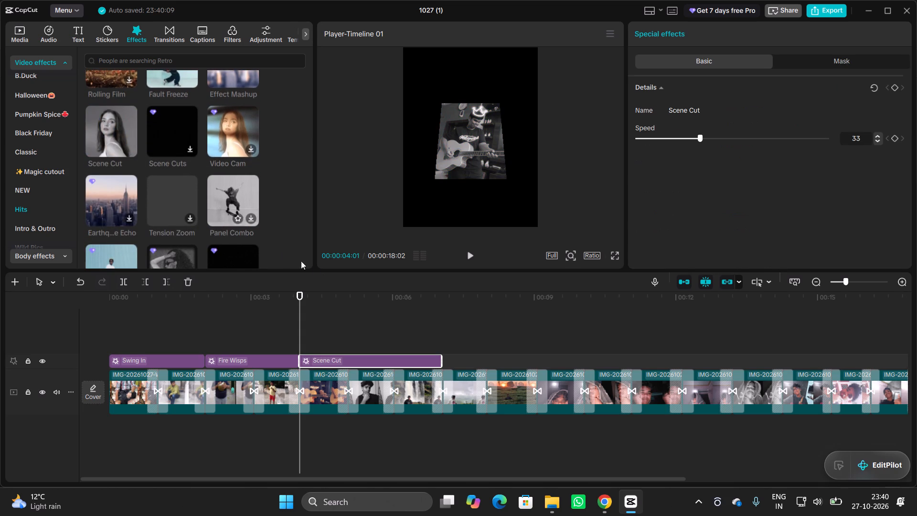
# Scrub through the Scene Cut effect on the timeline and shorten it to end at about 00:00:06:01.
pyautogui.moveTo(298, 322); pyautogui.dragTo(312, 329)
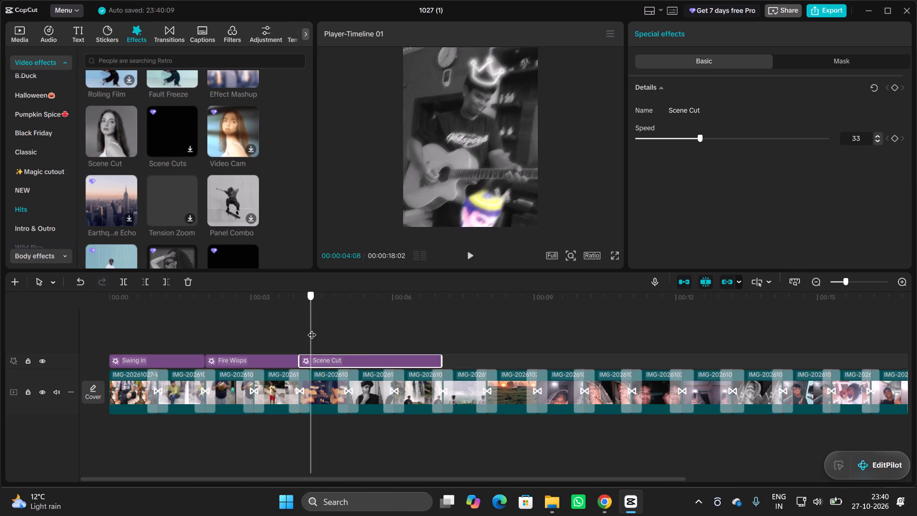
pyautogui.moveTo(312, 329); pyautogui.dragTo(354, 338)
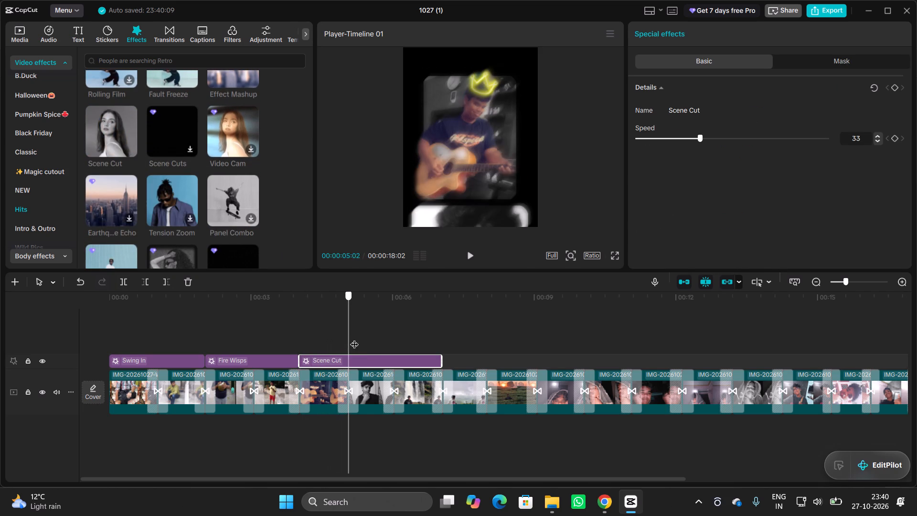
pyautogui.moveTo(354, 338); pyautogui.dragTo(425, 348)
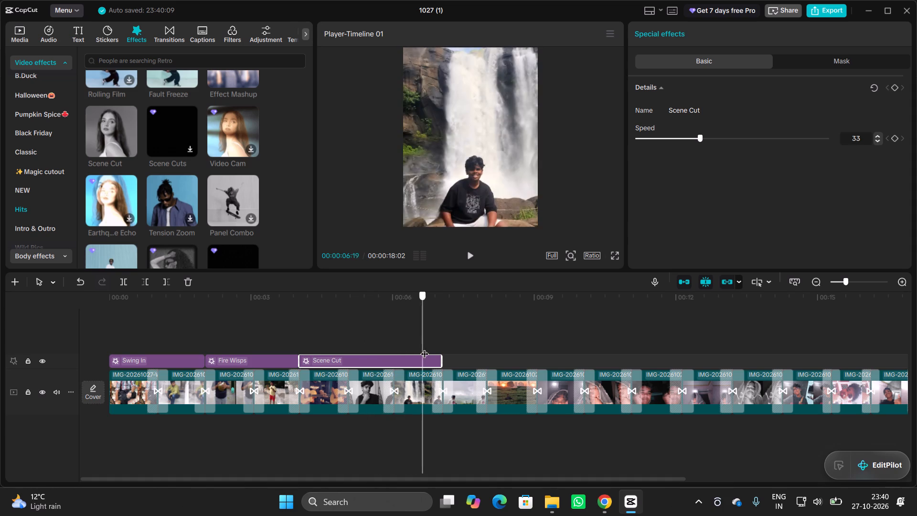
pyautogui.moveTo(425, 348); pyautogui.dragTo(314, 335)
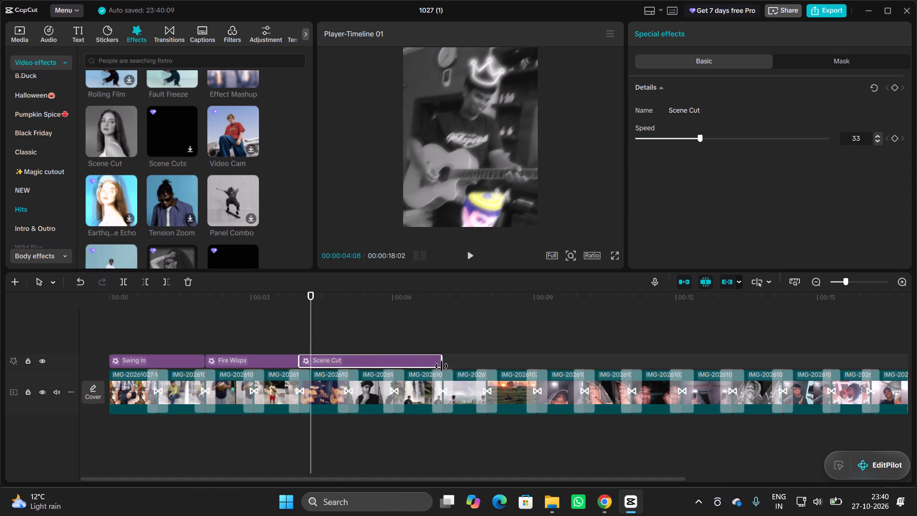
pyautogui.moveTo(441, 365); pyautogui.dragTo(390, 364)
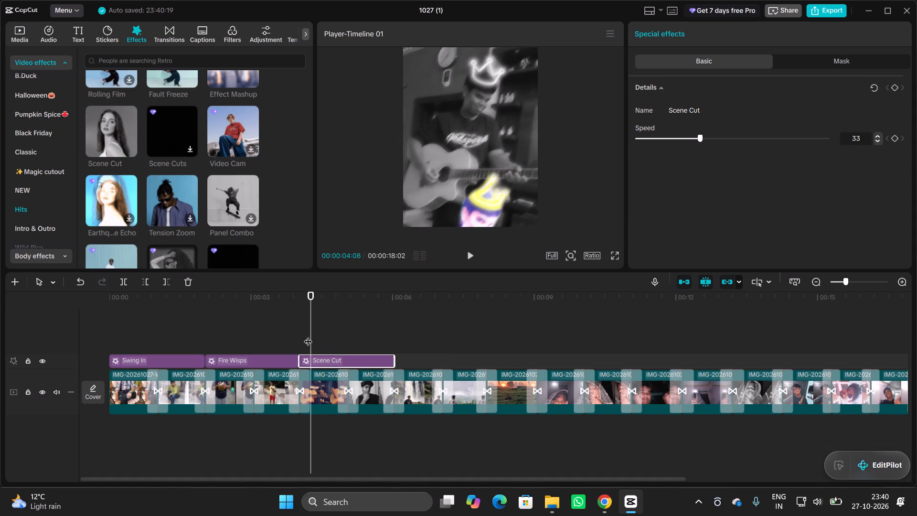
# Play the slideshow from the start to review Swing In, Fire Wisps and Scene Cut in sequence.
pyautogui.moveTo(312, 336); pyautogui.dragTo(0, 323)
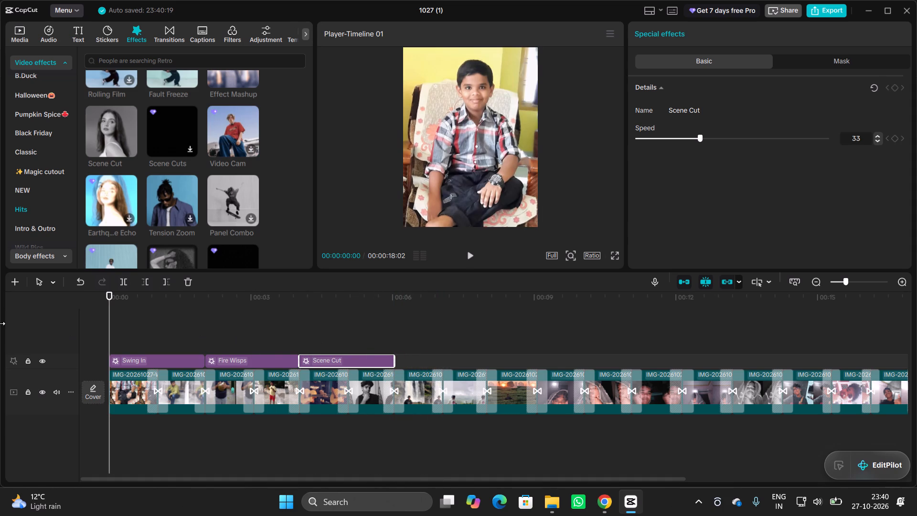
pyautogui.click(470, 254)
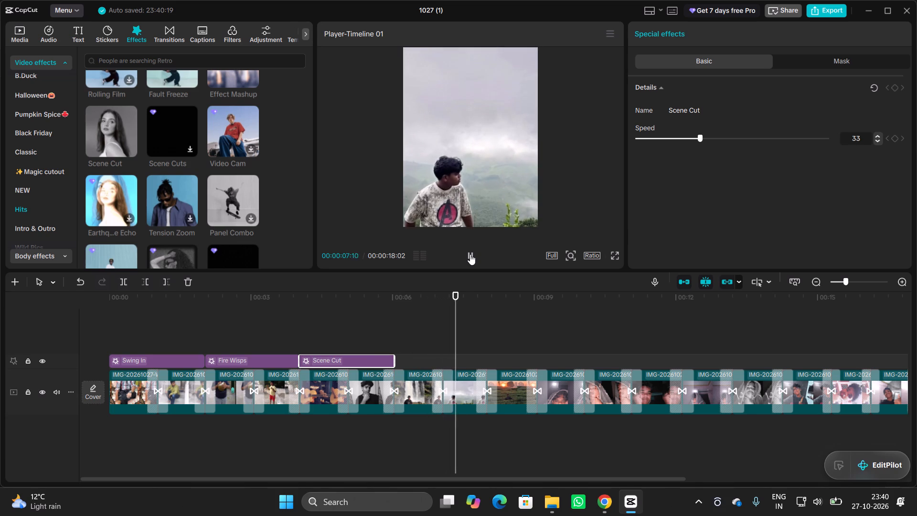
# Add the BG Projection effect from Hits right after Scene Cut at 00:00:06:01 and shorten it to end at about 00:00:08:00.
pyautogui.click(392, 424)
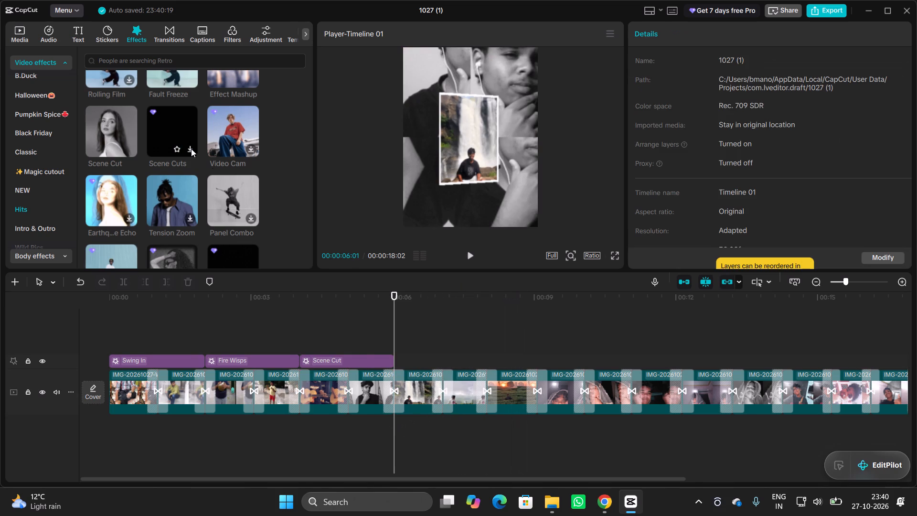
pyautogui.scroll(-1, 181, 164)
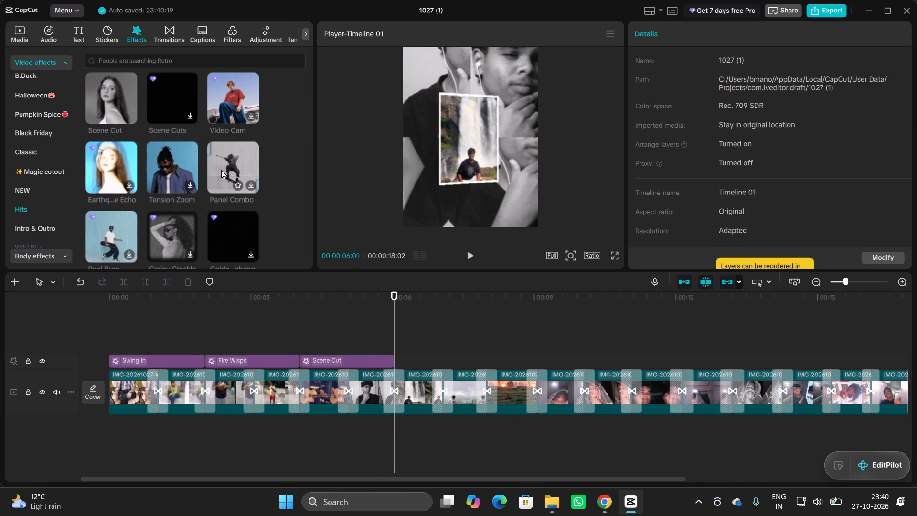
pyautogui.scroll(-1, 221, 170)
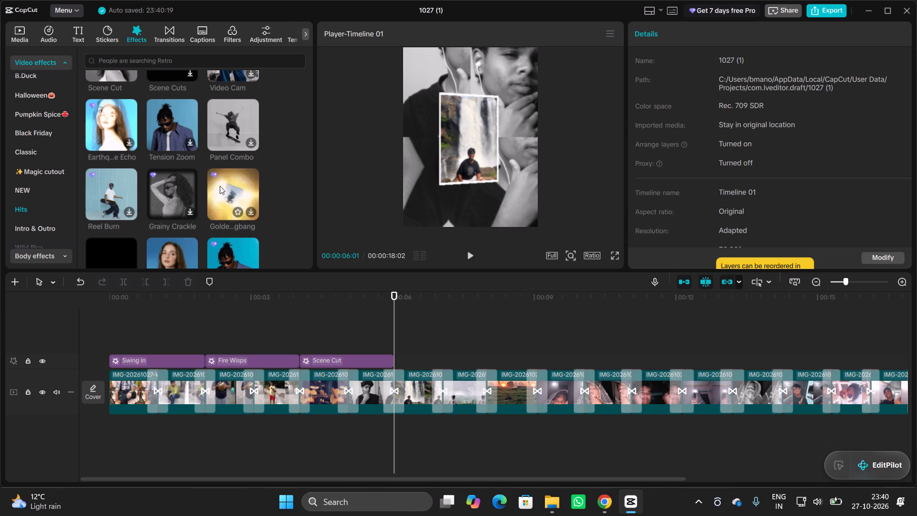
pyautogui.scroll(-1, 116, 183)
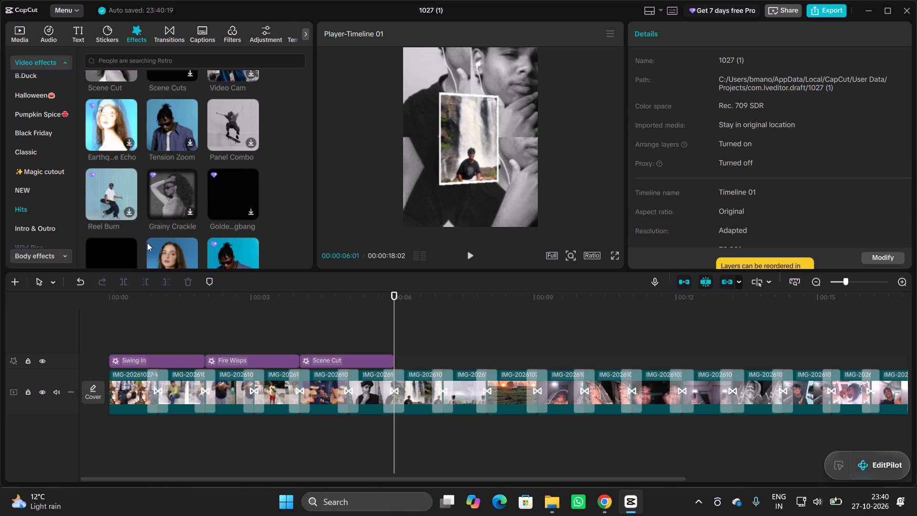
pyautogui.scroll(-1, 148, 243)
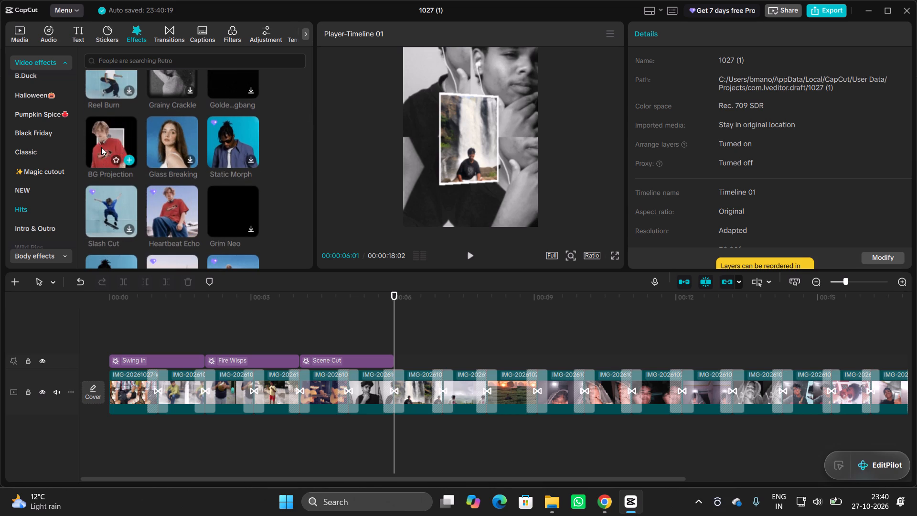
pyautogui.doubleClick(101, 147)
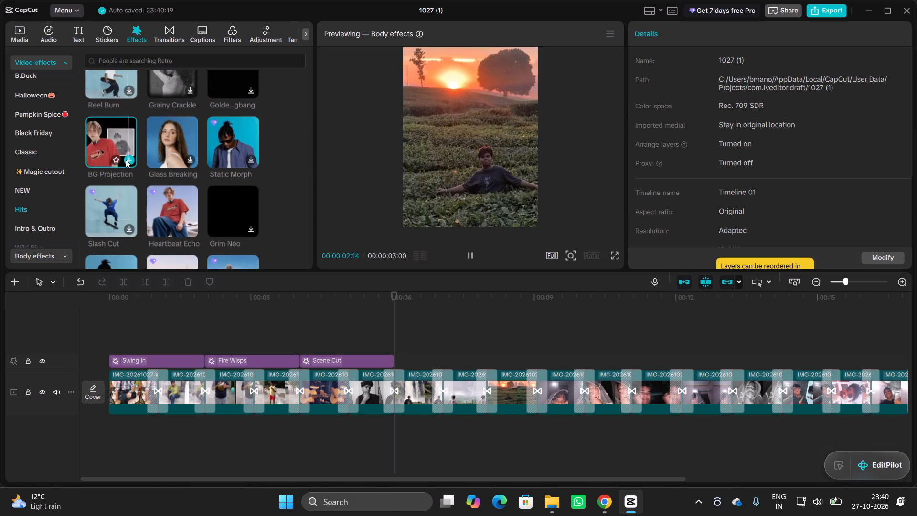
pyautogui.click(126, 160)
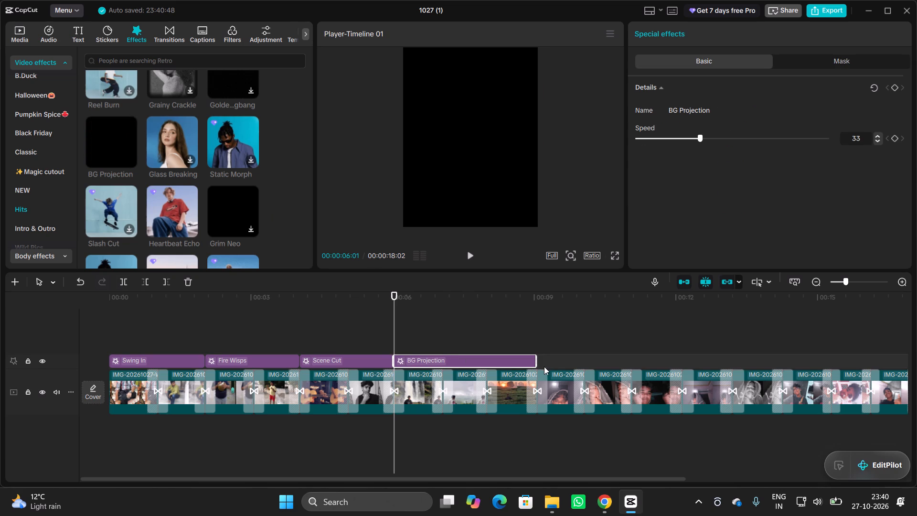
pyautogui.moveTo(537, 364); pyautogui.dragTo(484, 364)
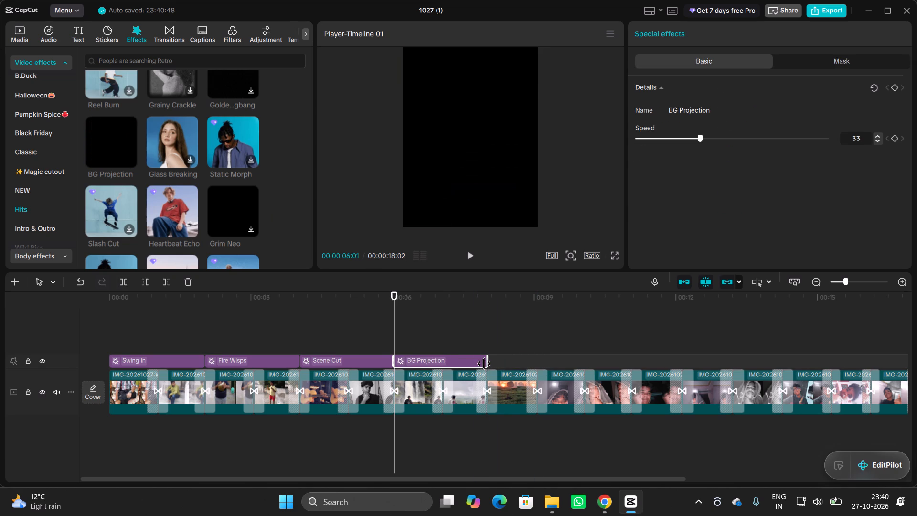
# Play the slideshow from the start to review the effects, then place the playhead at the end of BG Projection at 00:00:08:00.
pyautogui.click(104, 338)
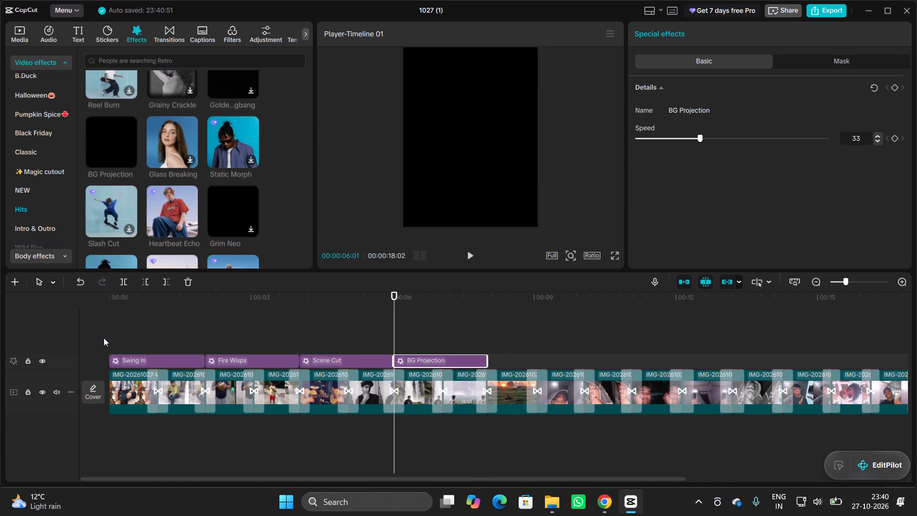
pyautogui.click(111, 339)
pyautogui.click(467, 257)
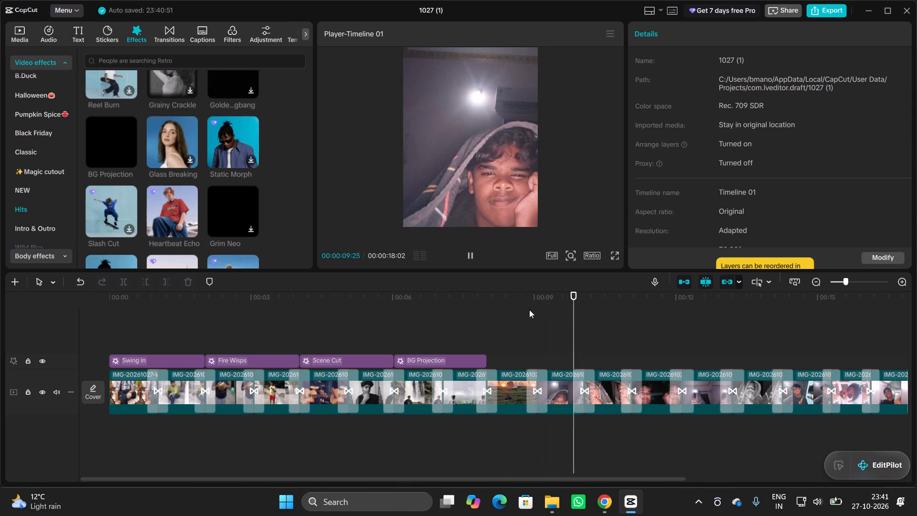
pyautogui.click(487, 417)
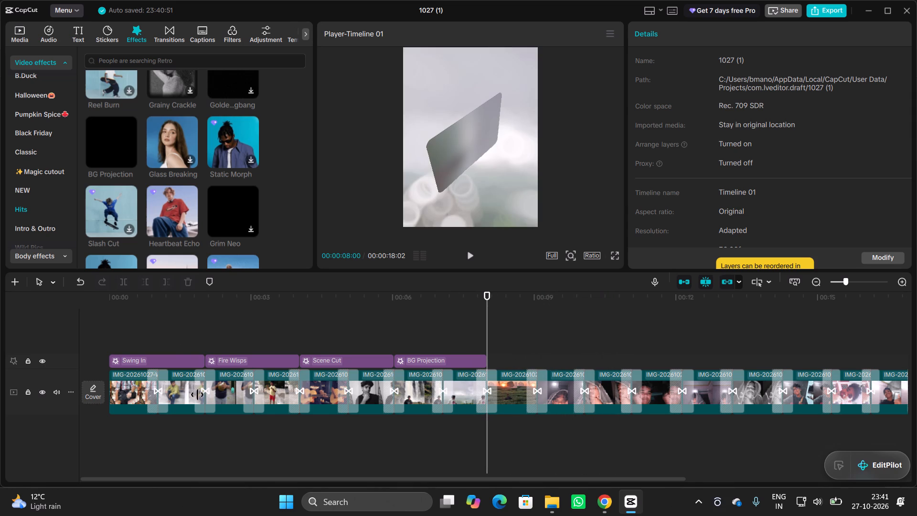
# Delete the Split II transition between the second and third photo clips.
pyautogui.click(173, 423)
pyautogui.click(173, 423)
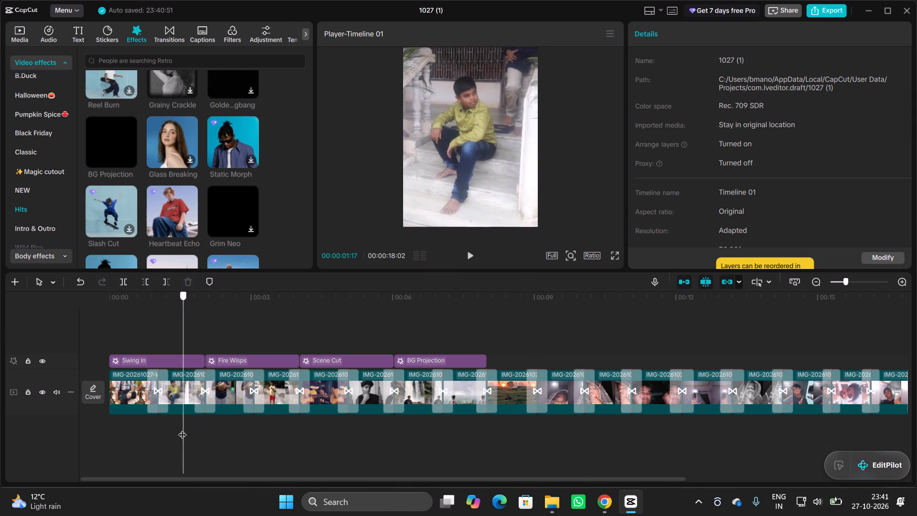
pyautogui.click(209, 403)
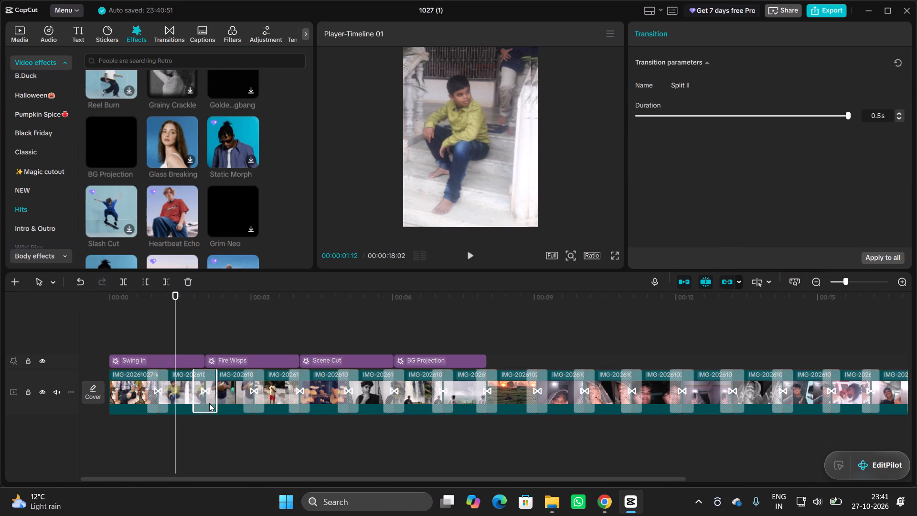
pyautogui.press('BackSpace')
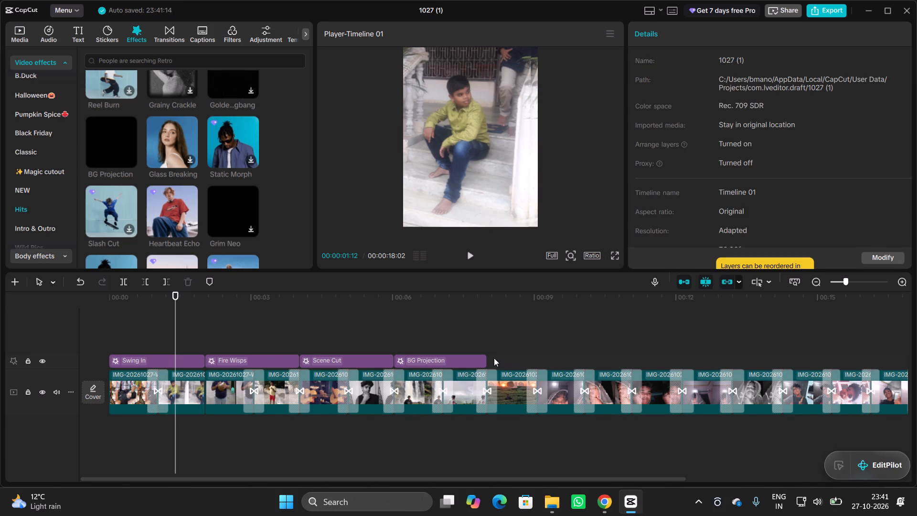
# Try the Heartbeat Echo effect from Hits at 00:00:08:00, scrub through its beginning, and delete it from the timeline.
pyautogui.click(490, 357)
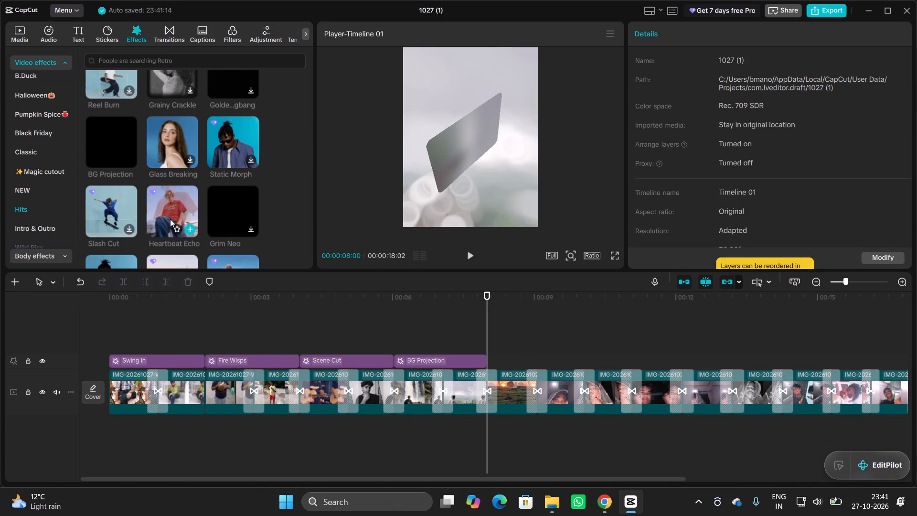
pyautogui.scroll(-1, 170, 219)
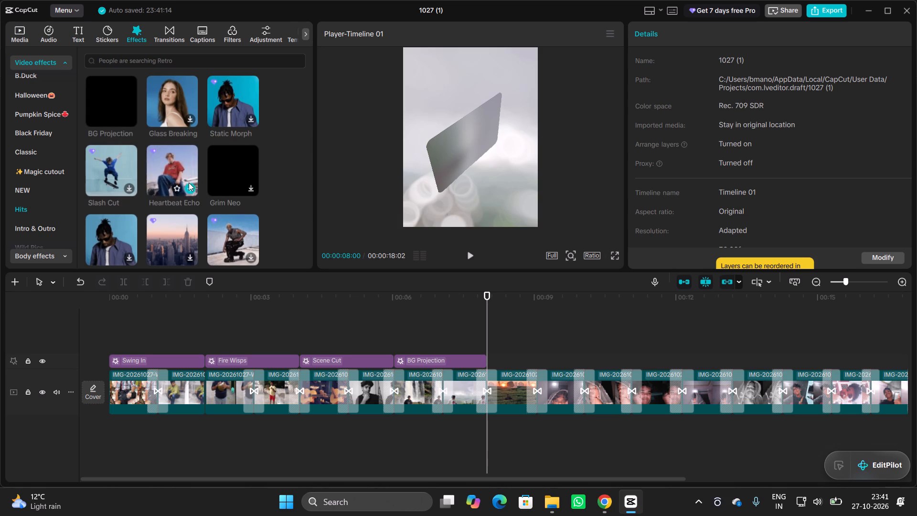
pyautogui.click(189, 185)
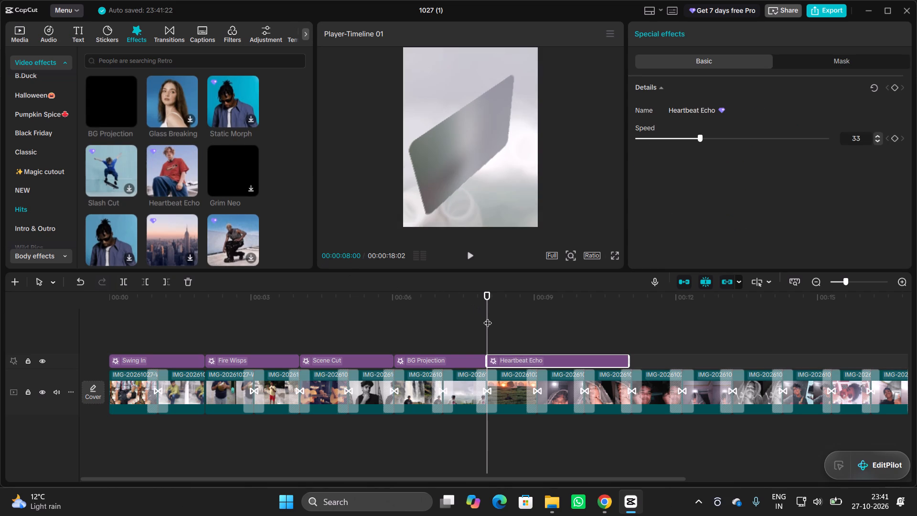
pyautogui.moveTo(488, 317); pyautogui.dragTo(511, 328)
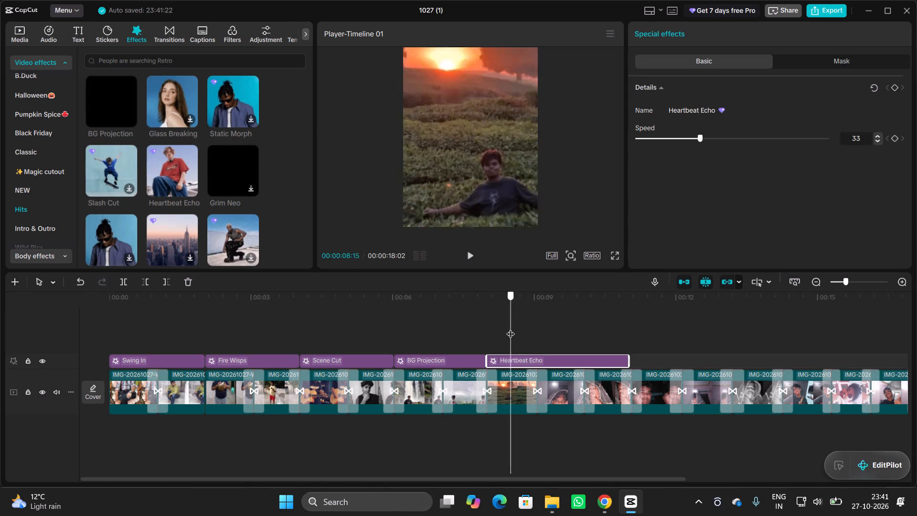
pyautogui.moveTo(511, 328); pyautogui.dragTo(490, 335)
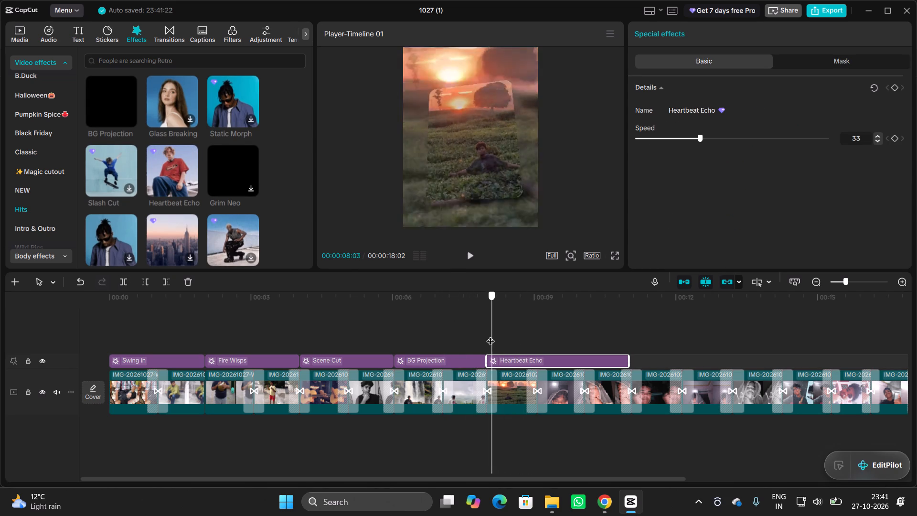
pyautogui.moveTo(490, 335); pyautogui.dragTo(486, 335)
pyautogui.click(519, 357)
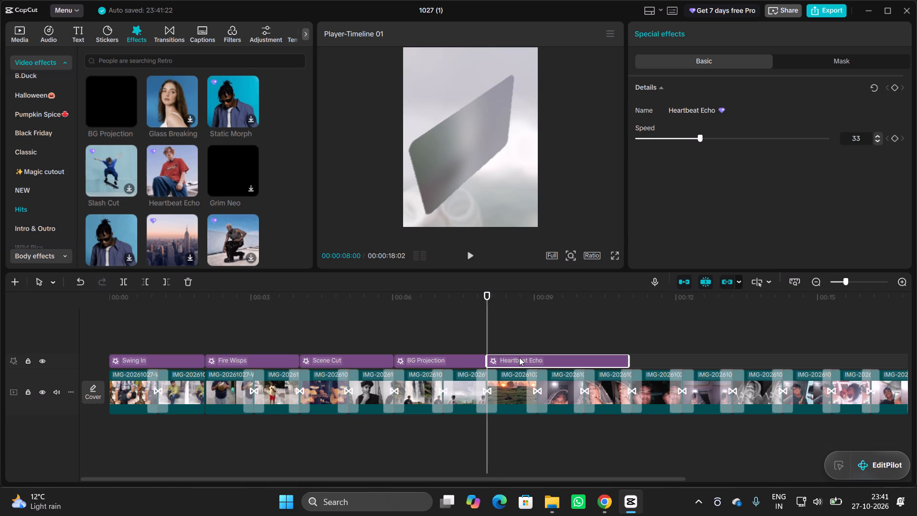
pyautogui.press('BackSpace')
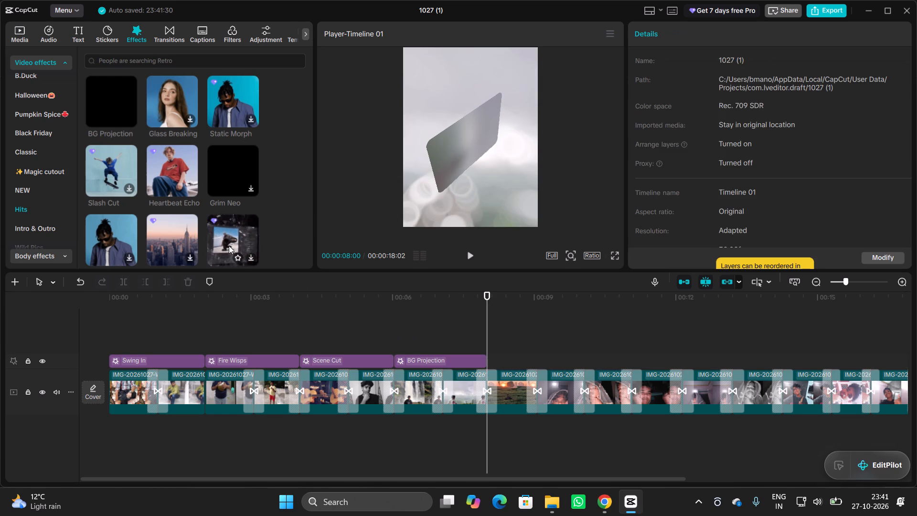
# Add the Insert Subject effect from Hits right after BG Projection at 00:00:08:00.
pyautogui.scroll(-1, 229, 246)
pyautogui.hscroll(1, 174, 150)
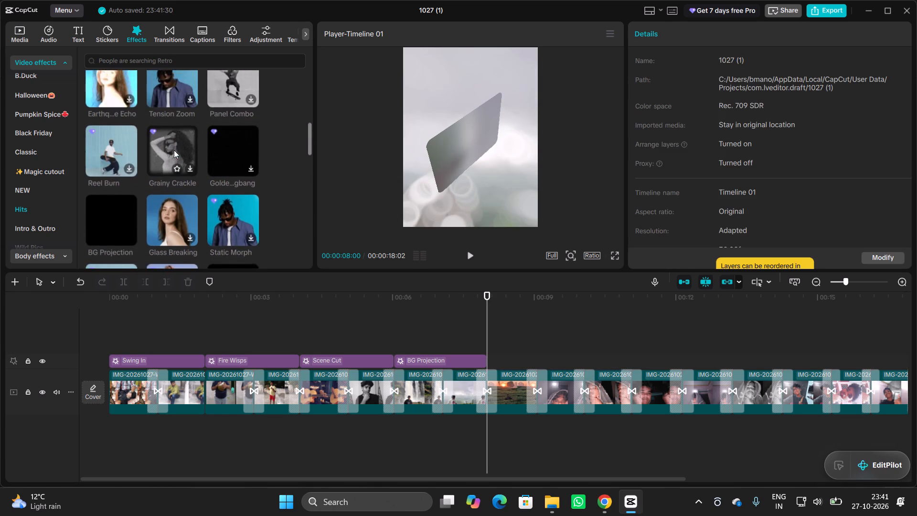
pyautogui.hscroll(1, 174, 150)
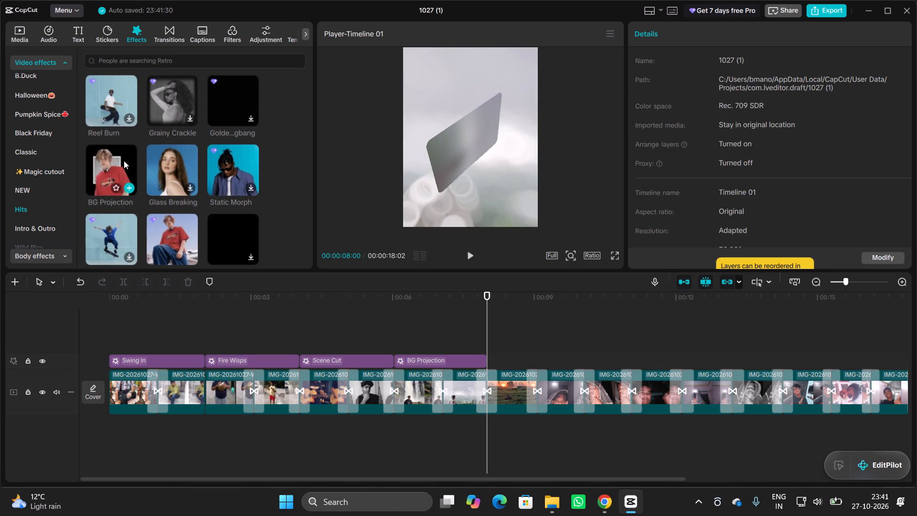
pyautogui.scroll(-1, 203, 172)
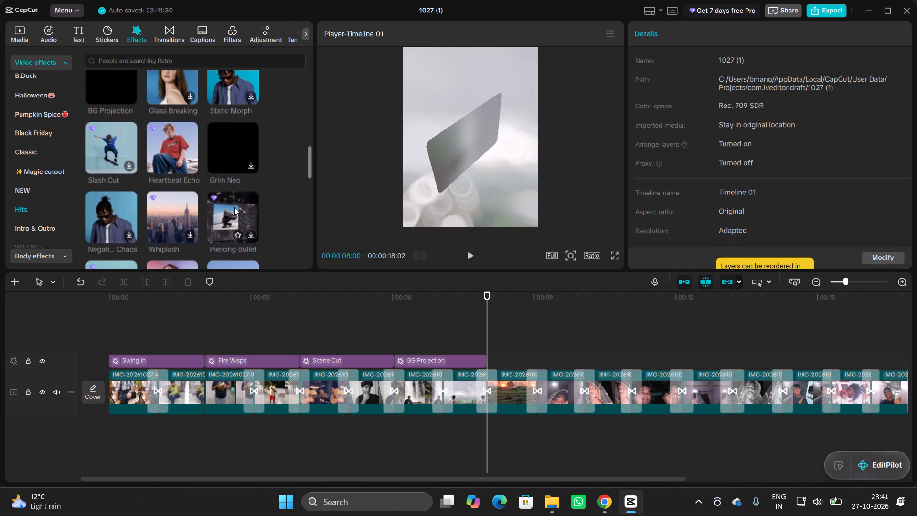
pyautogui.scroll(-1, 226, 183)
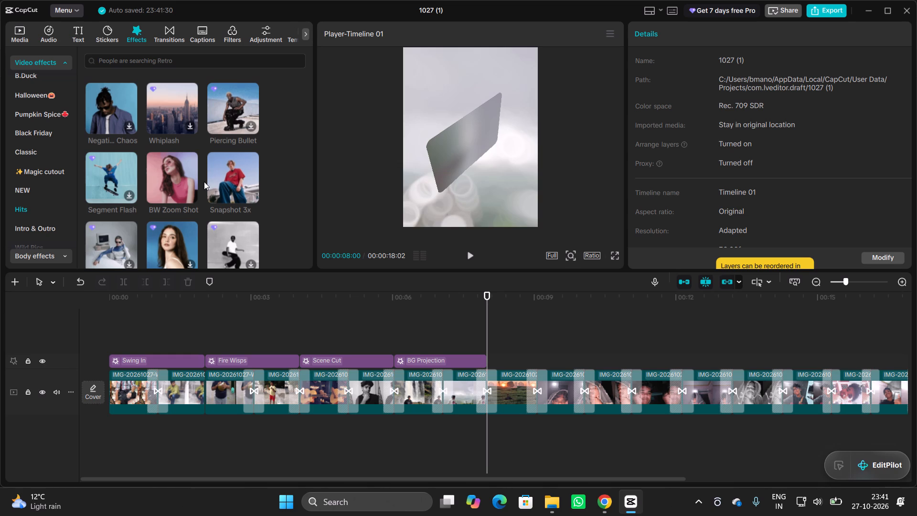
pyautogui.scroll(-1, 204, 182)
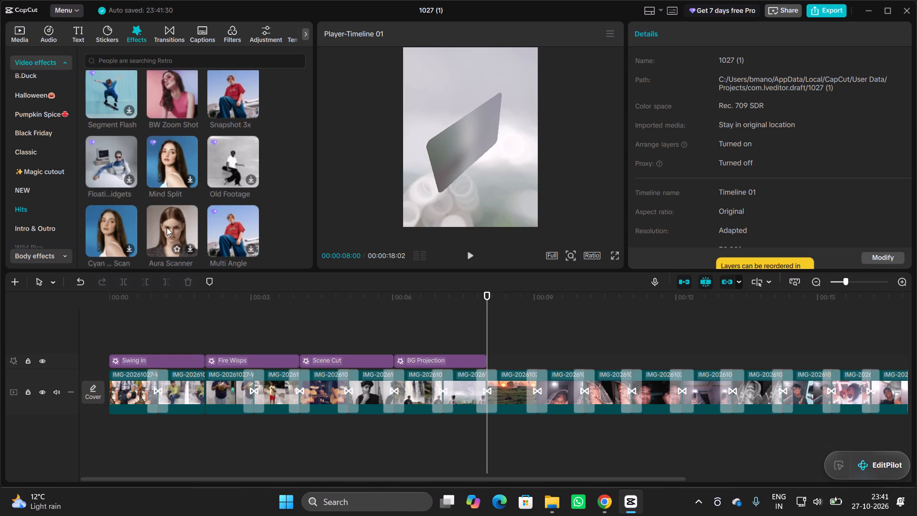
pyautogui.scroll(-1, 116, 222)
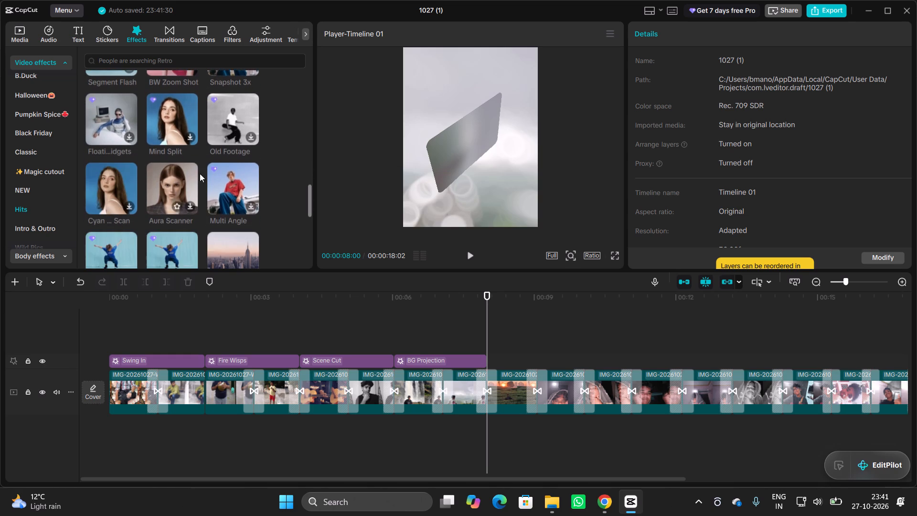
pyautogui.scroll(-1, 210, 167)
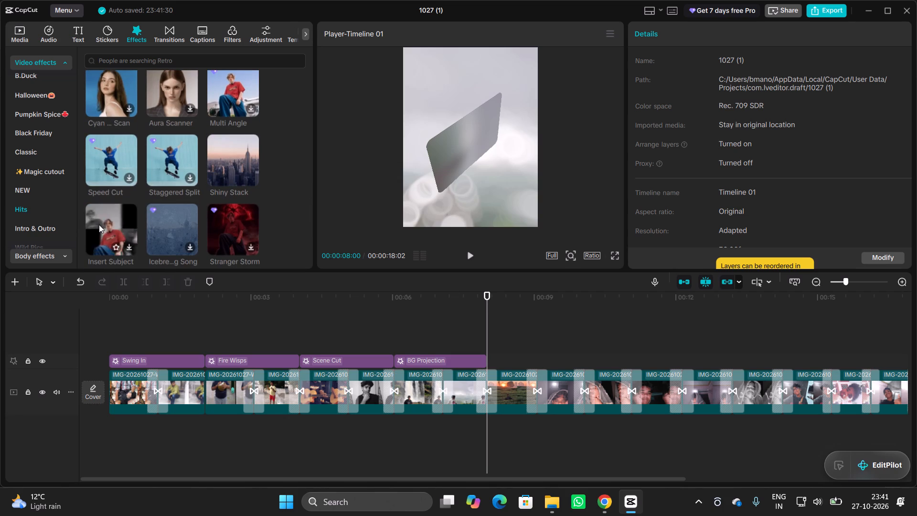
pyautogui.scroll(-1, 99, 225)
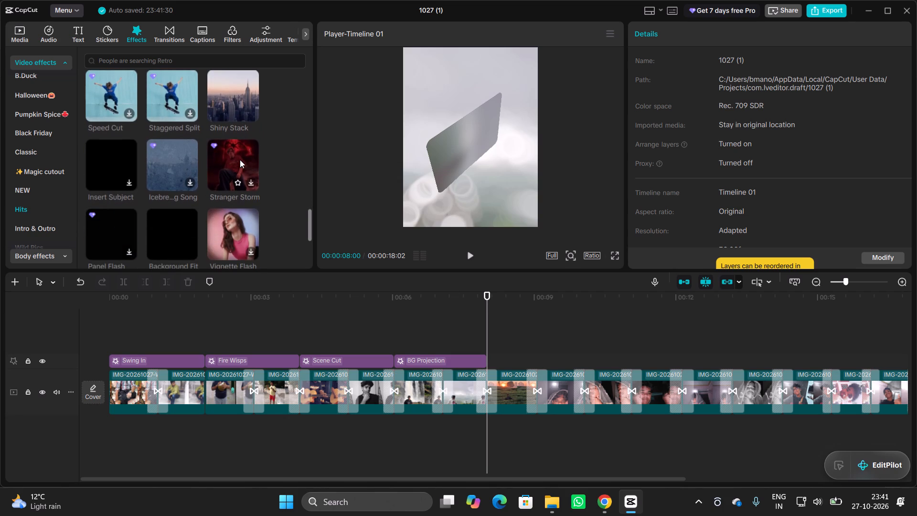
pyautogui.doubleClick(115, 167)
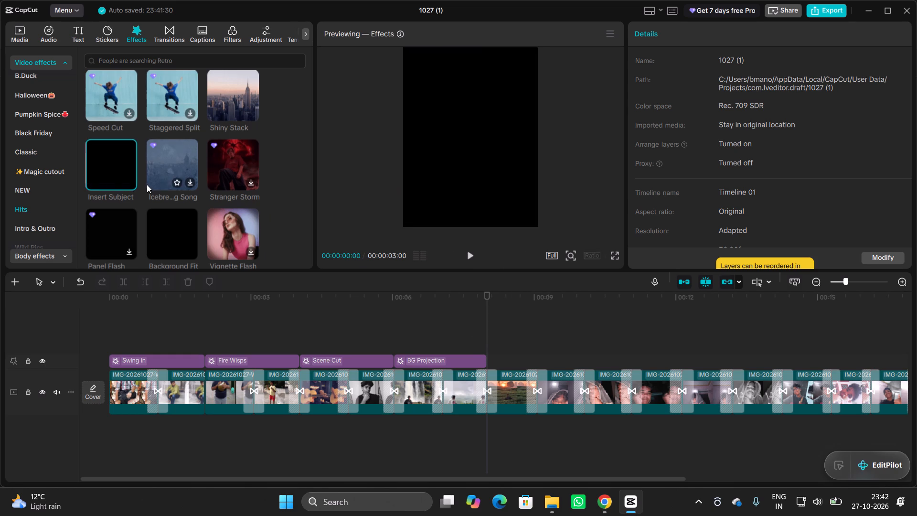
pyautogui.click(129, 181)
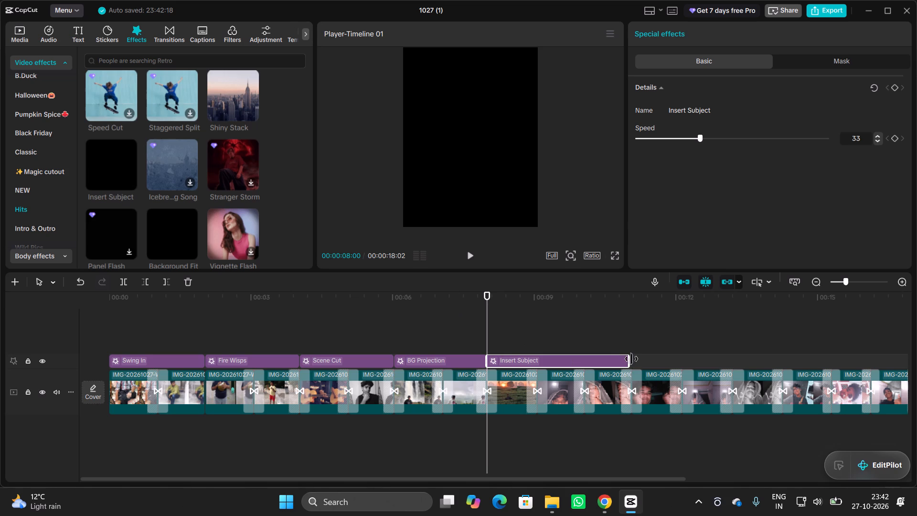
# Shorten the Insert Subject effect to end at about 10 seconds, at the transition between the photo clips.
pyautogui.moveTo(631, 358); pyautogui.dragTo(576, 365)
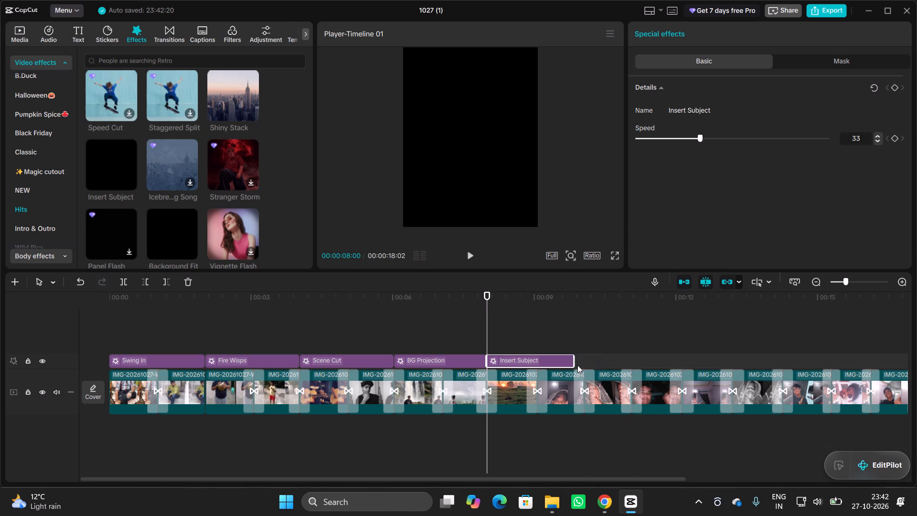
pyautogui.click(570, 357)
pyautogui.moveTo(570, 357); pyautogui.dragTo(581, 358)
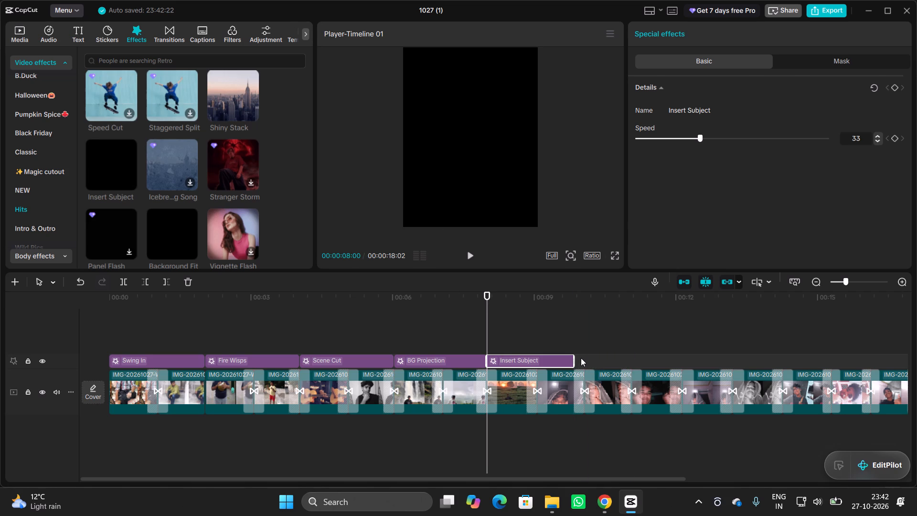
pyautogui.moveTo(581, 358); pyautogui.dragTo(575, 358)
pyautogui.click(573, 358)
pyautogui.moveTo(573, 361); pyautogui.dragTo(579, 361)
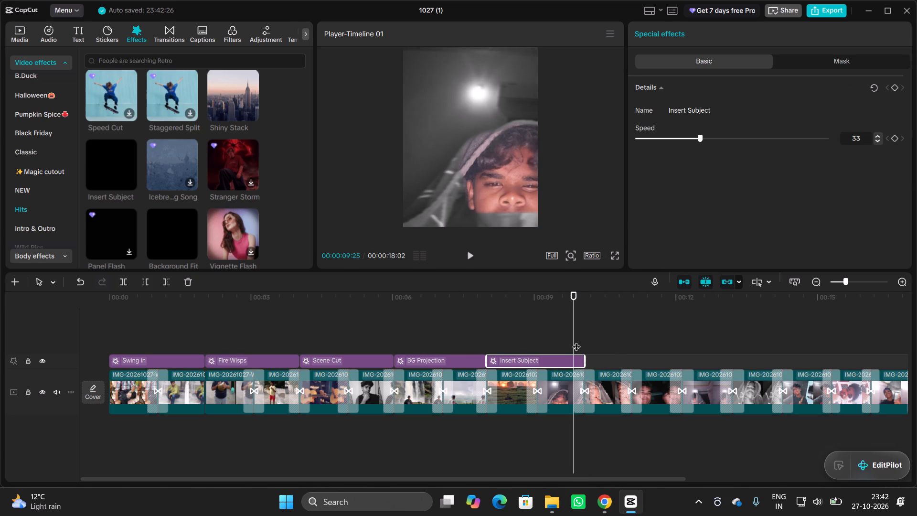
# Play the slideshow from the start of Scene Cut through Insert Subject, then place the playhead at the end of BG Projection.
pyautogui.moveTo(576, 340); pyautogui.dragTo(427, 348)
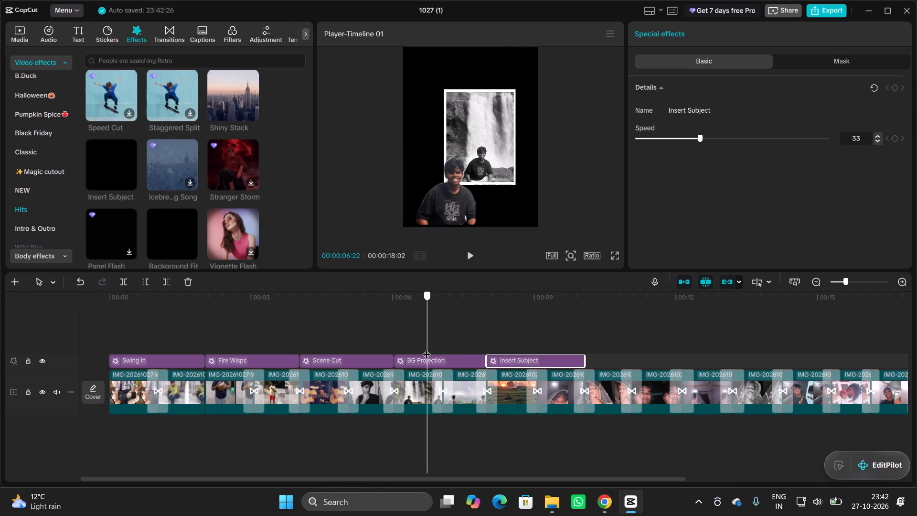
pyautogui.moveTo(427, 348); pyautogui.dragTo(308, 336)
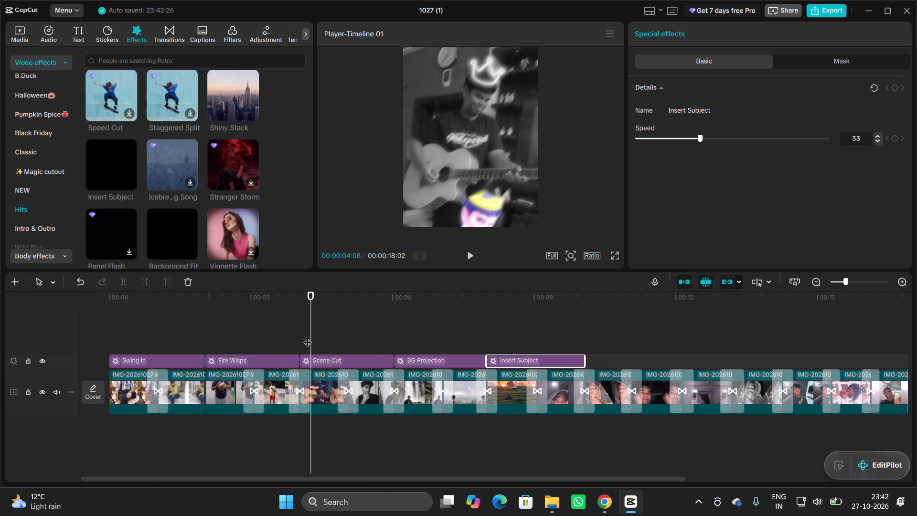
pyautogui.click(472, 255)
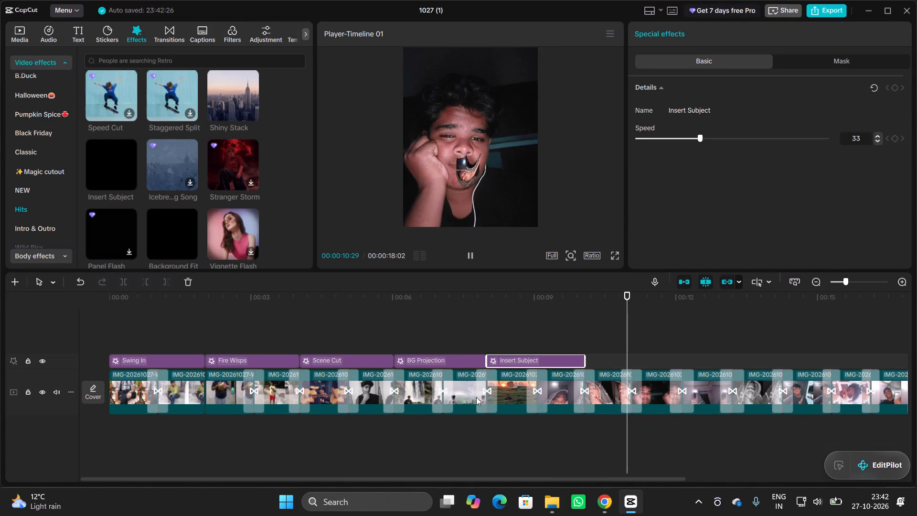
pyautogui.click(490, 422)
pyautogui.click(487, 319)
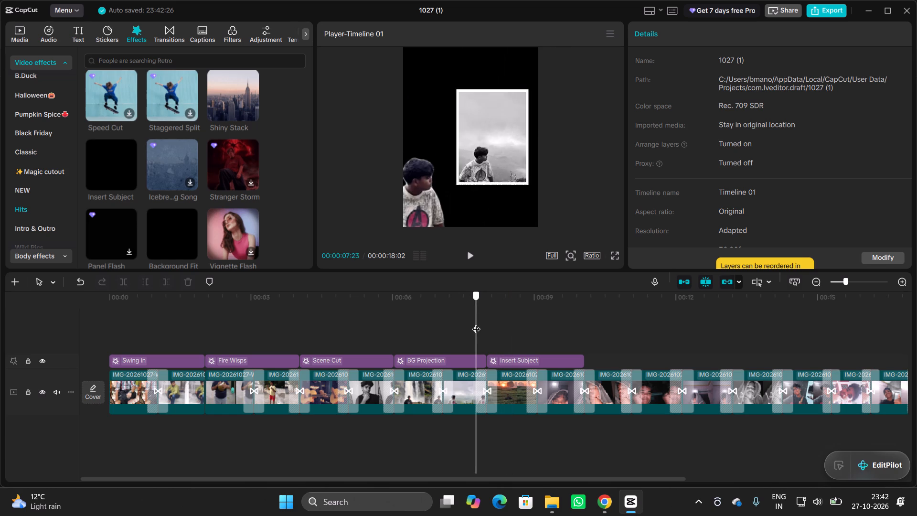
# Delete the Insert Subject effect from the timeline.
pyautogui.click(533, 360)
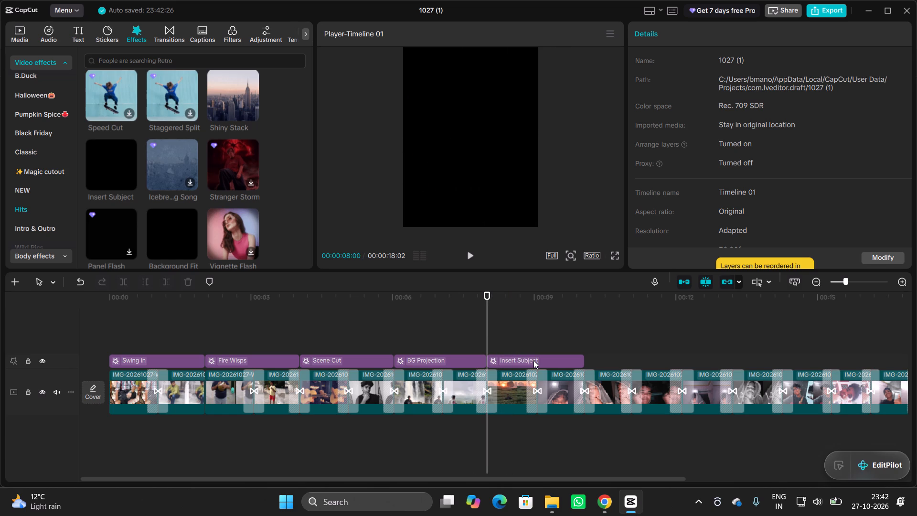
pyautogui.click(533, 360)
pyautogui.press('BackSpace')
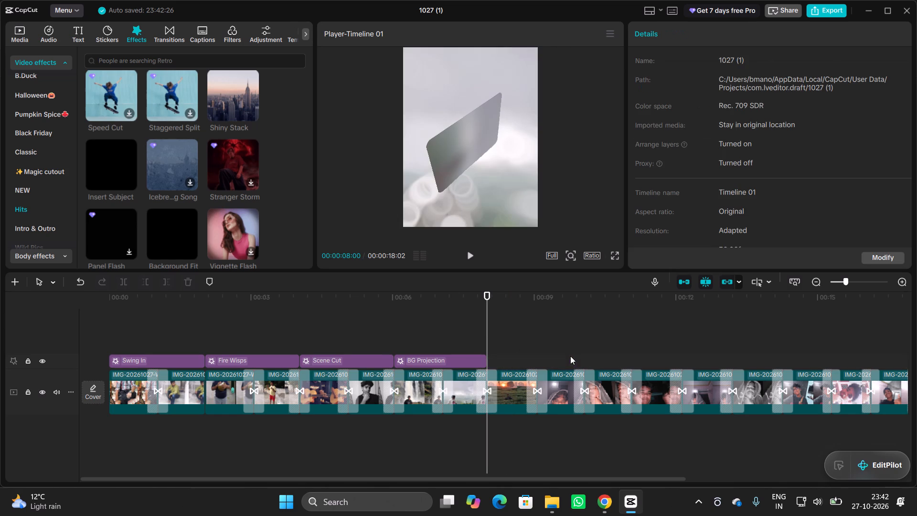
# Browse the Hits video effects for another effect to follow BG Projection.
pyautogui.scroll(-1, 244, 237)
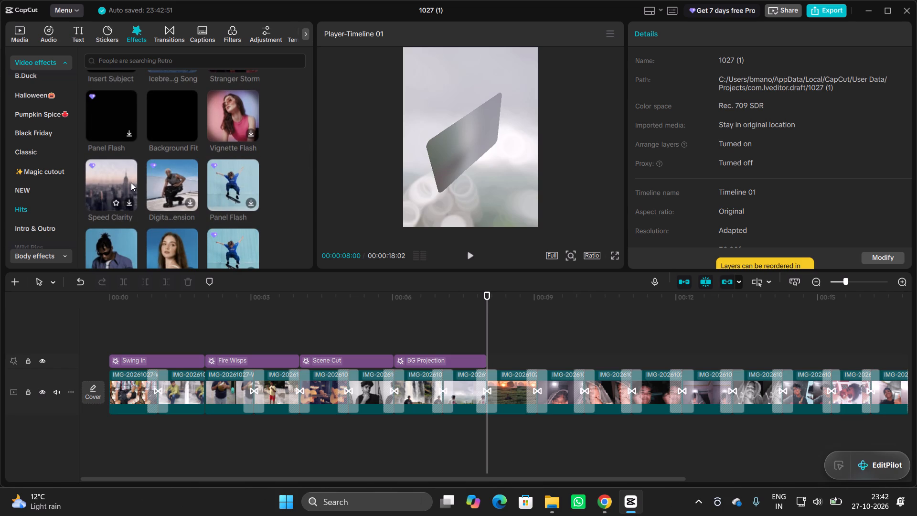
pyautogui.scroll(-1, 130, 183)
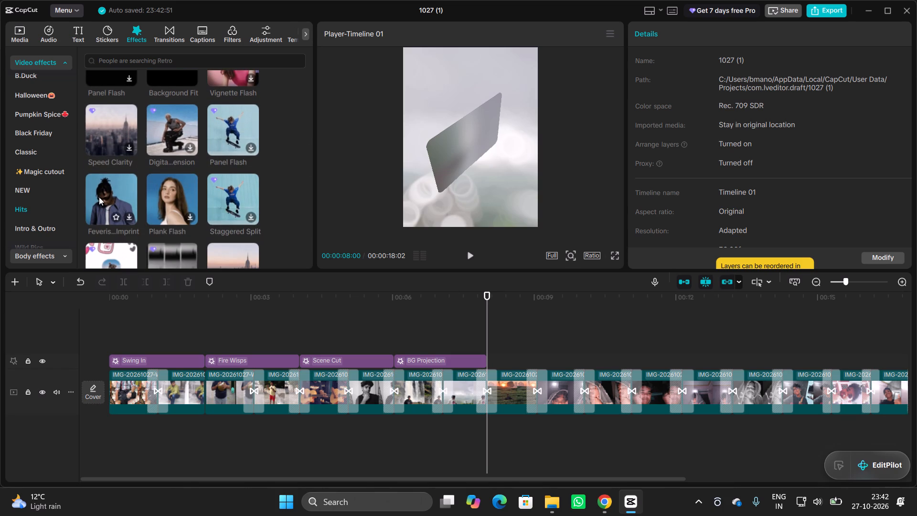
pyautogui.scroll(-1, 103, 198)
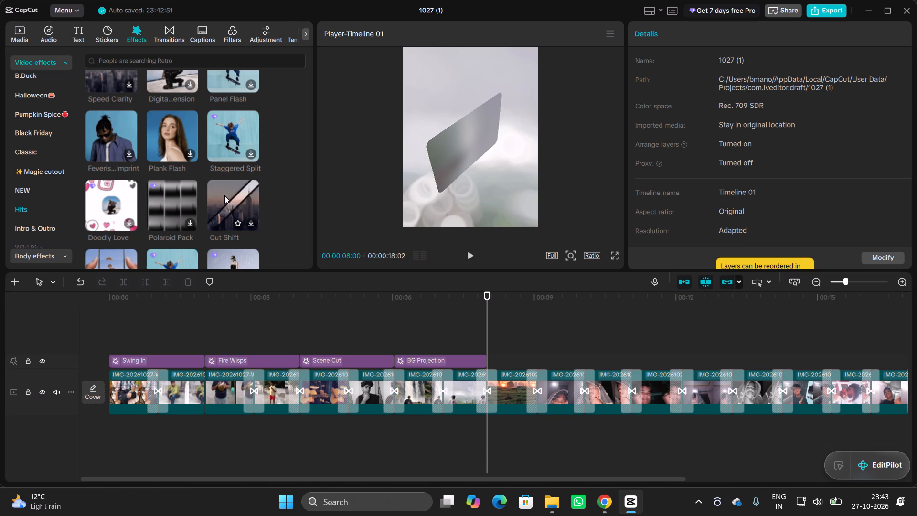
pyautogui.scroll(-1, 224, 195)
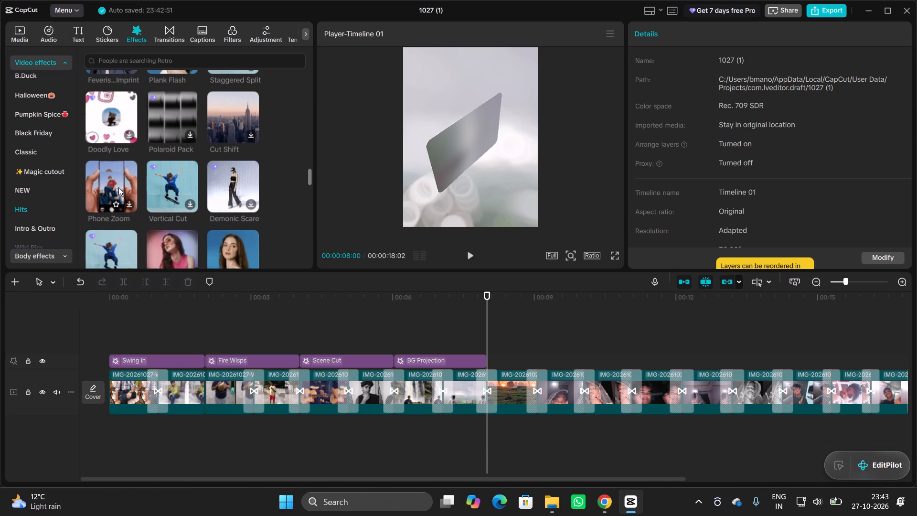
pyautogui.scroll(-1, 179, 245)
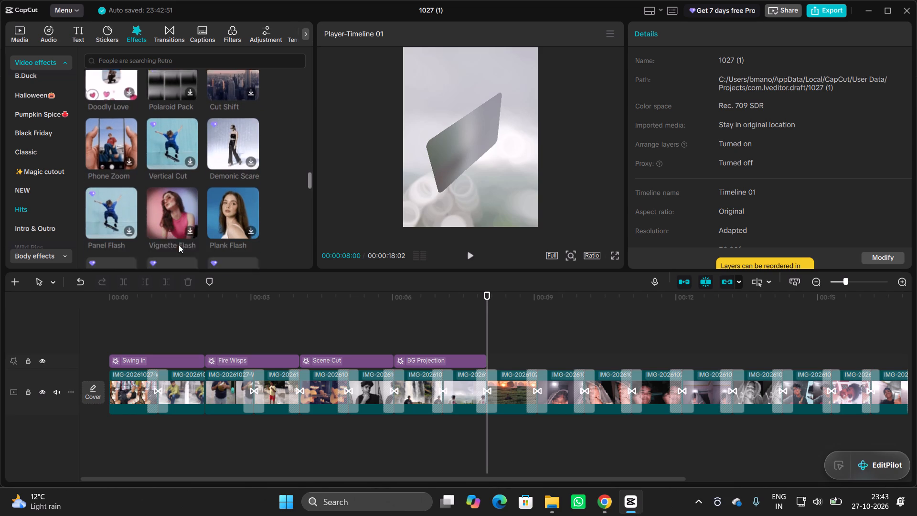
pyautogui.scroll(-1, 179, 245)
pyautogui.scroll(-1, 212, 183)
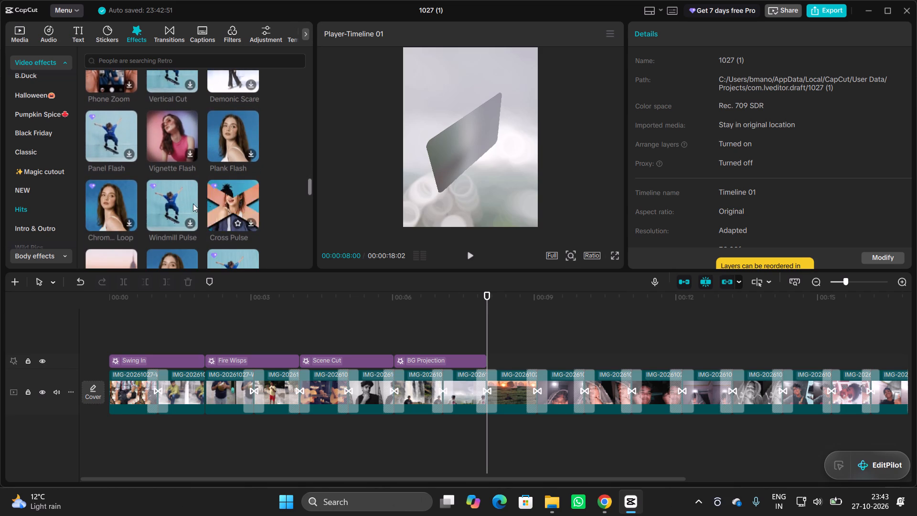
pyautogui.scroll(-1, 122, 211)
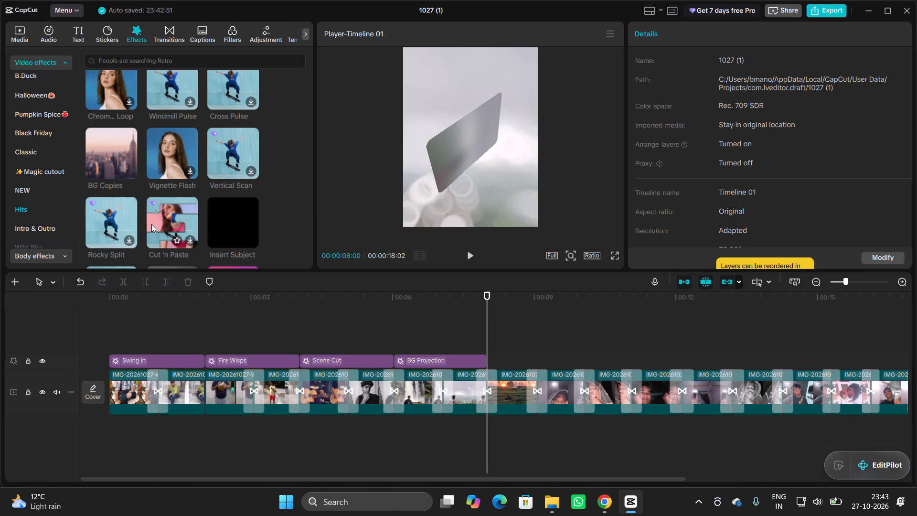
pyautogui.scroll(-2, 151, 224)
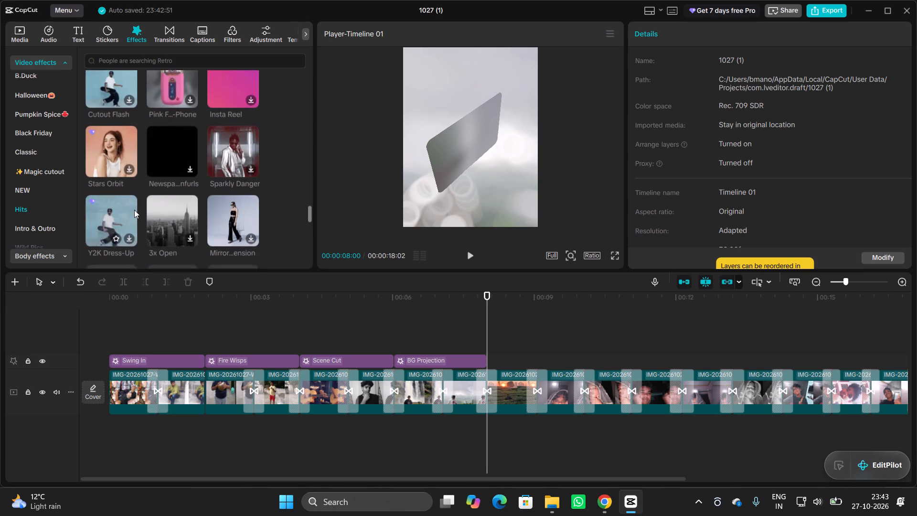
pyautogui.scroll(-1, 134, 210)
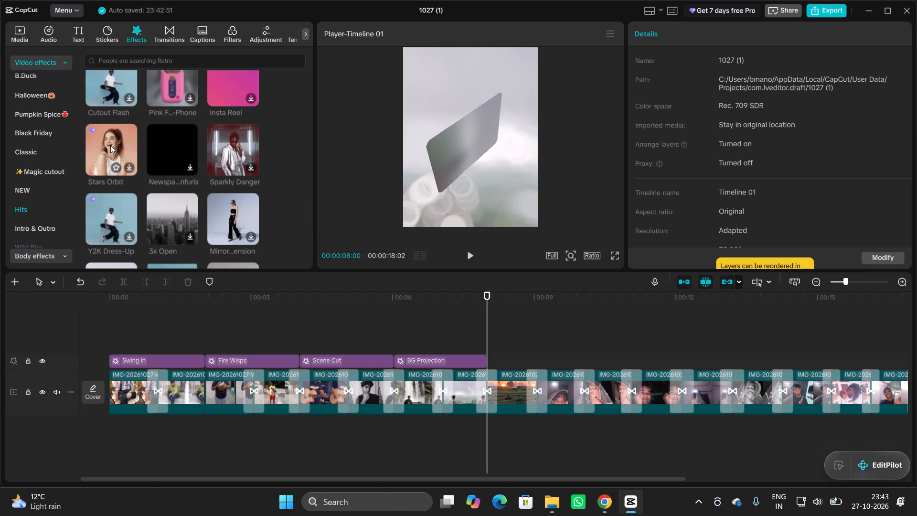
# Download and preview the 3x Open and Spin Multiply effects from Hits on the slideshow.
pyautogui.doubleClick(180, 214)
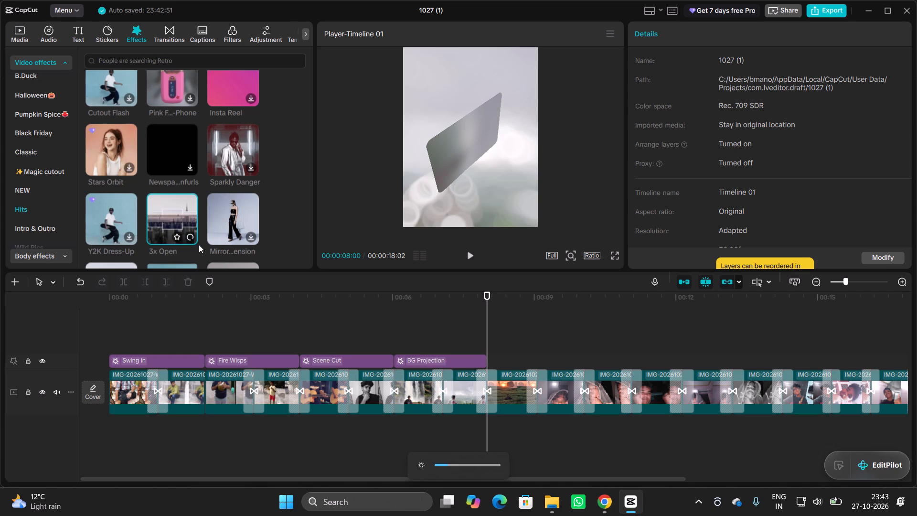
pyautogui.scroll(-1, 222, 198)
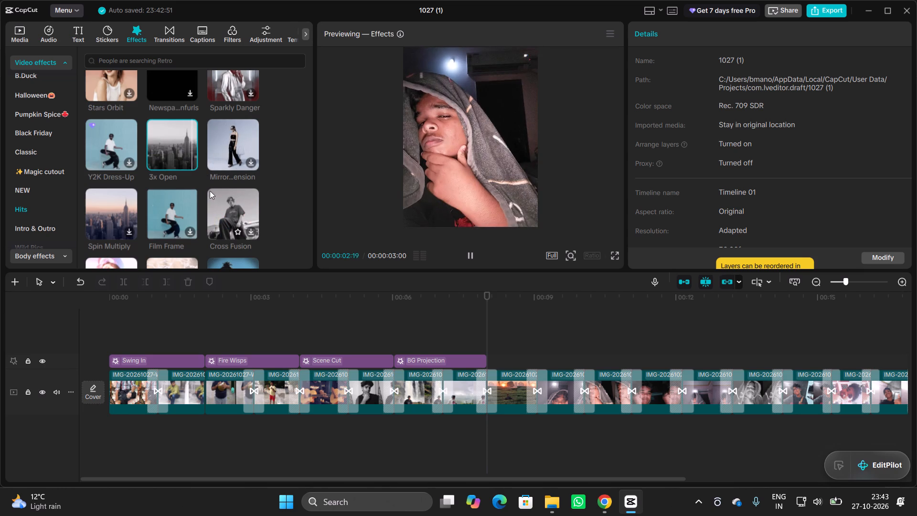
pyautogui.click(170, 144)
pyautogui.click(241, 149)
pyautogui.click(182, 142)
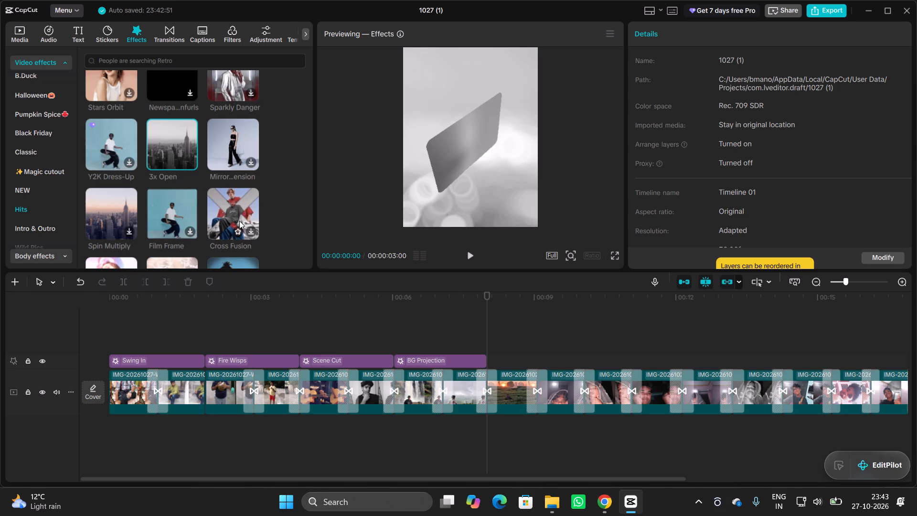
pyautogui.scroll(-1, 239, 221)
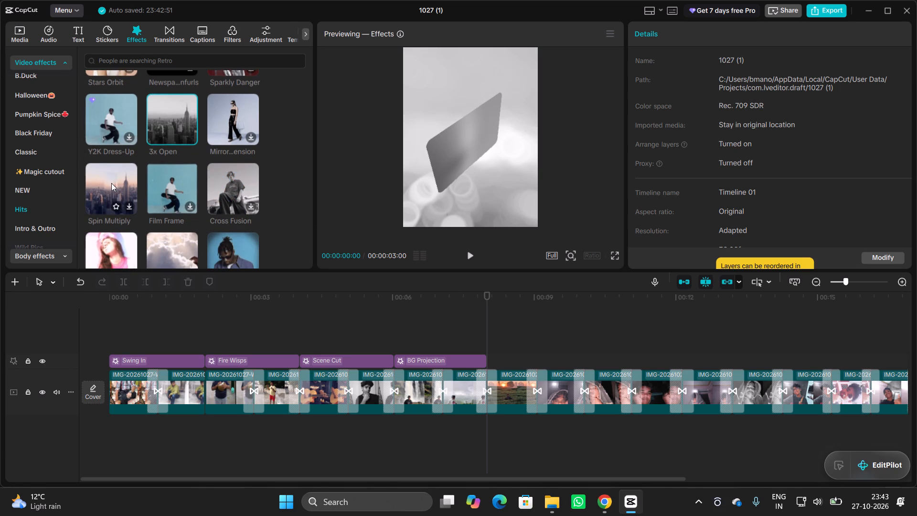
pyautogui.doubleClick(111, 183)
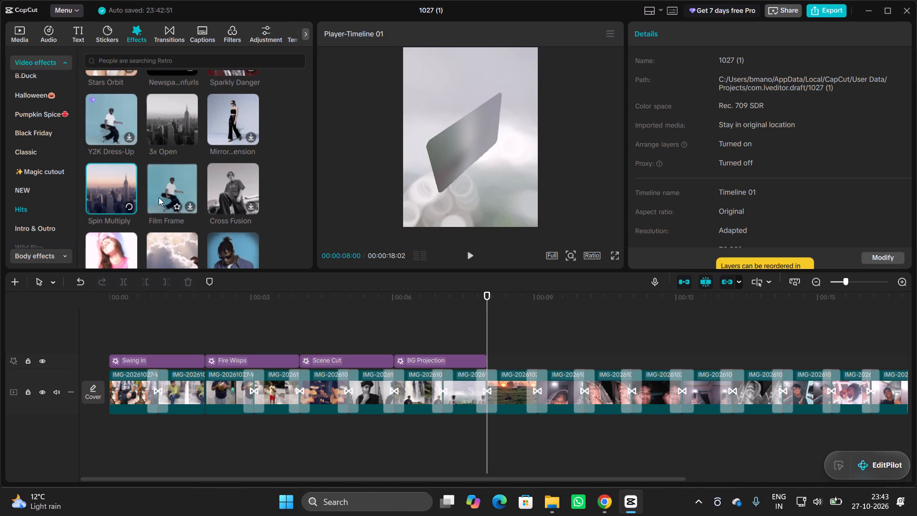
pyautogui.click(166, 115)
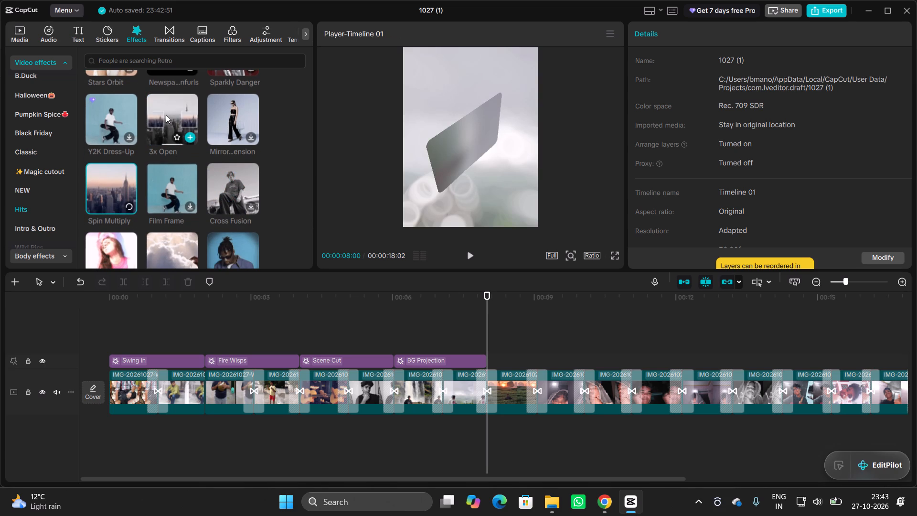
pyautogui.doubleClick(166, 115)
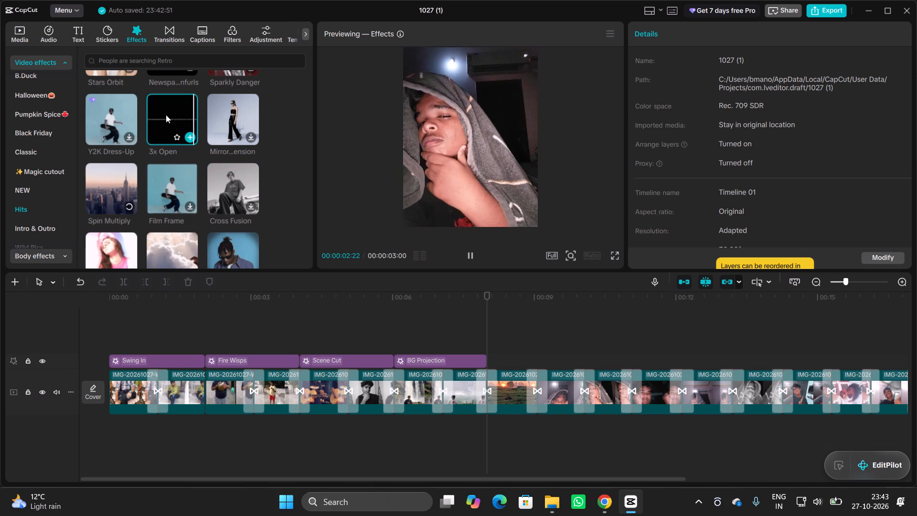
pyautogui.click(110, 195)
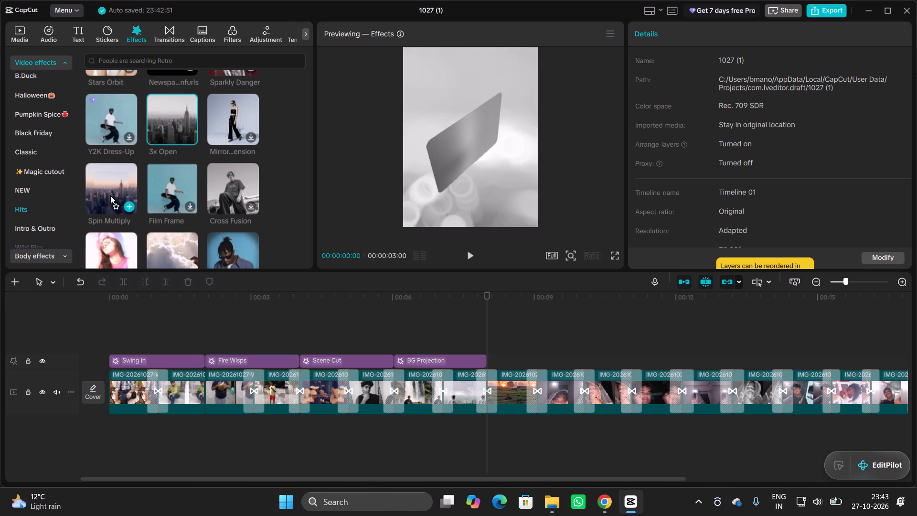
pyautogui.doubleClick(110, 195)
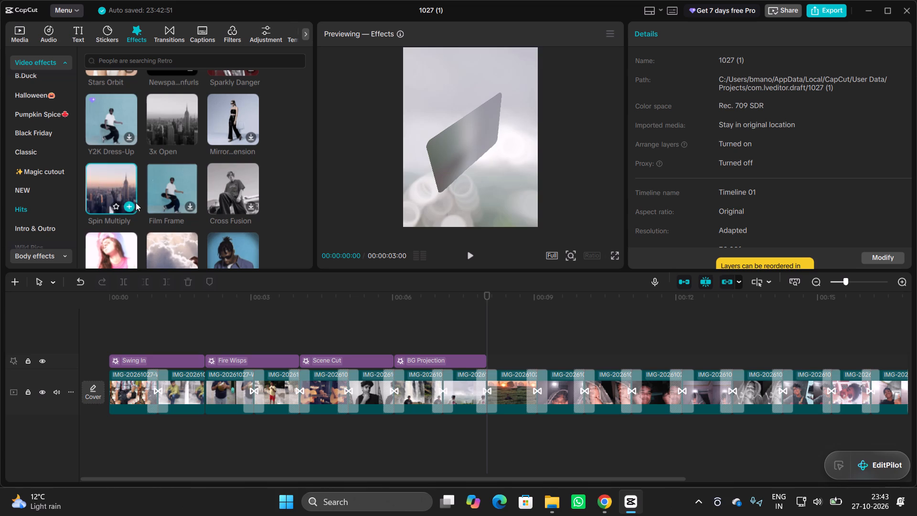
# Add the Spin Multiply effect after BG Projection at 00:00:08:00 and shorten it to end at about 00:00:10:02, at the photo transition.
pyautogui.click(125, 204)
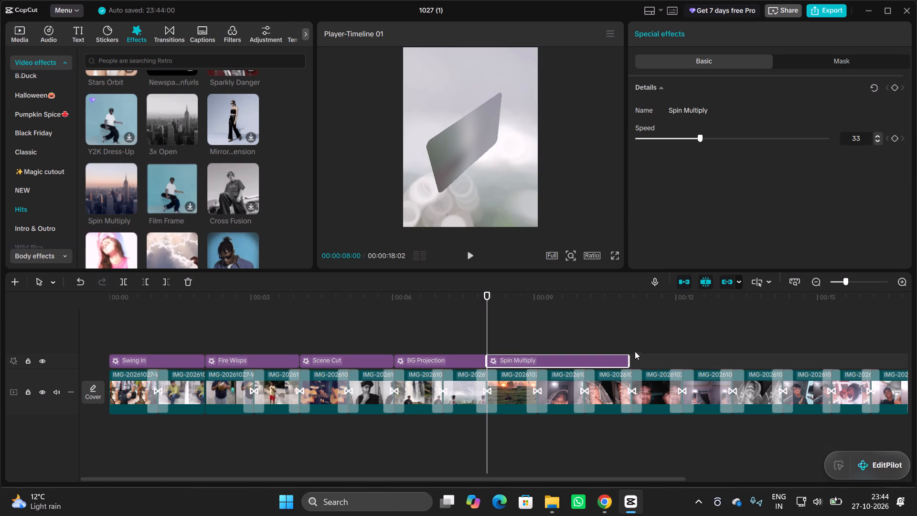
pyautogui.moveTo(631, 358); pyautogui.dragTo(581, 364)
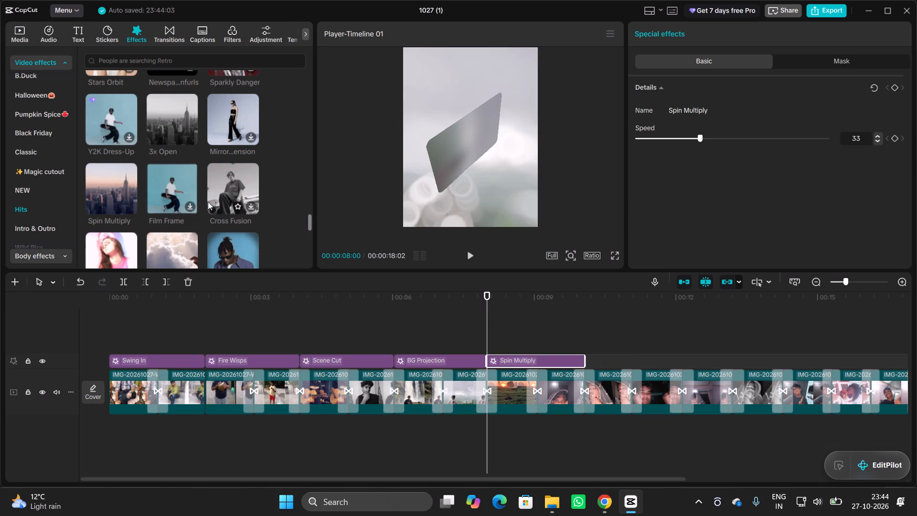
# Add the 3x Open effect from Hits right after Spin Multiply at 00:00:10:02.
pyautogui.click(184, 128)
pyautogui.click(584, 417)
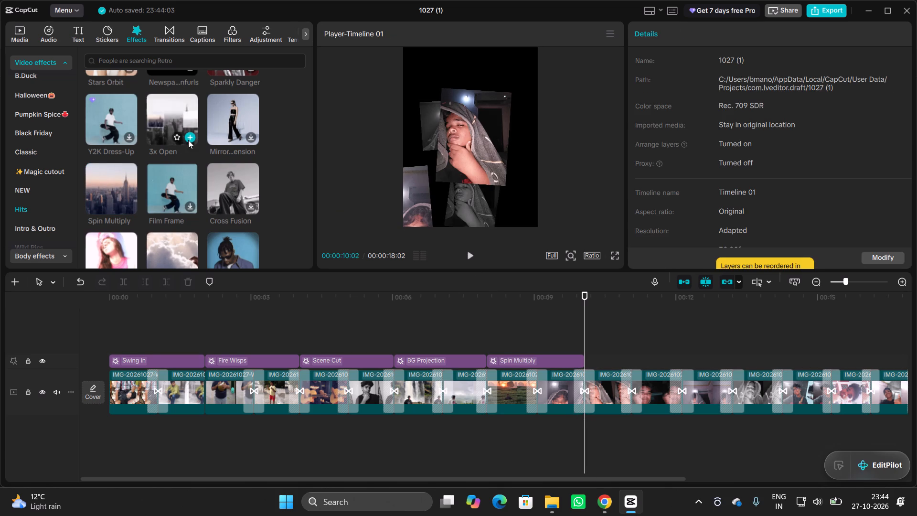
pyautogui.click(188, 140)
# Shorten the 3x Open effect to end at about 00:00:12:04, at the transition between the photo clips.
pyautogui.moveTo(585, 324); pyautogui.dragTo(576, 327)
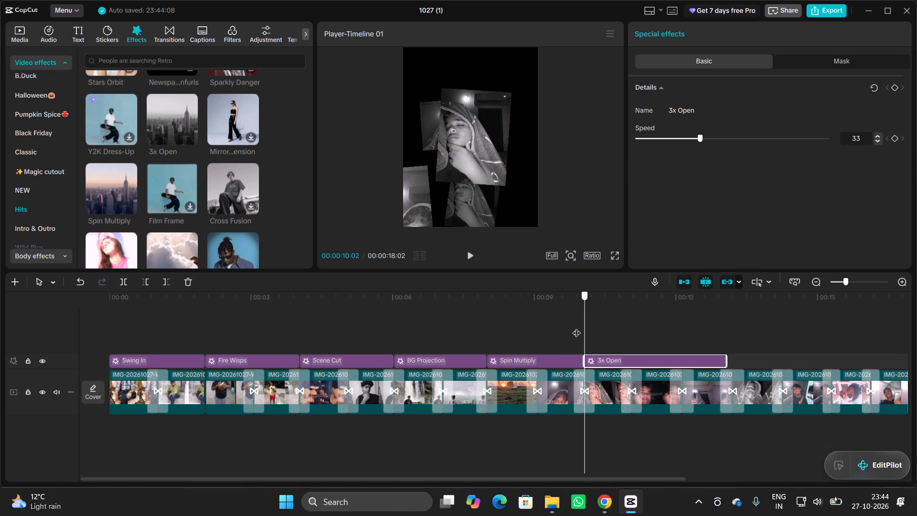
pyautogui.moveTo(576, 327); pyautogui.dragTo(643, 335)
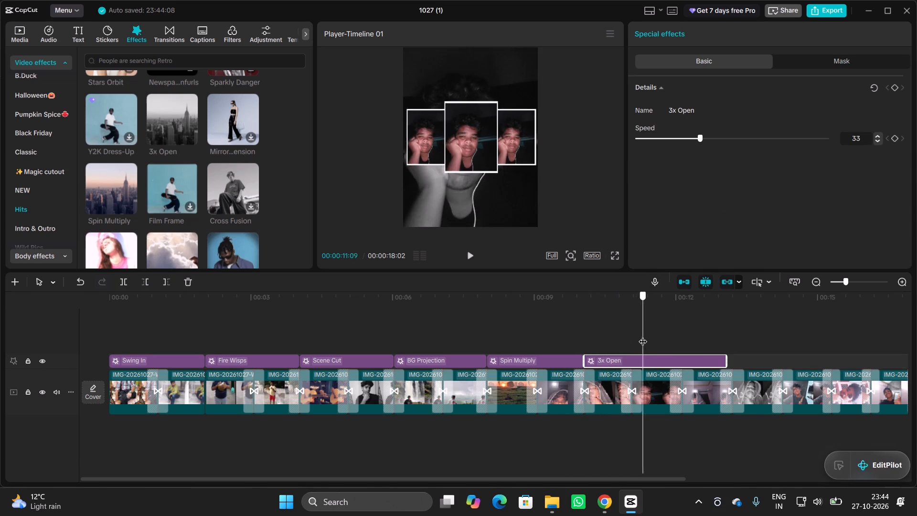
pyautogui.moveTo(643, 335); pyautogui.dragTo(705, 335)
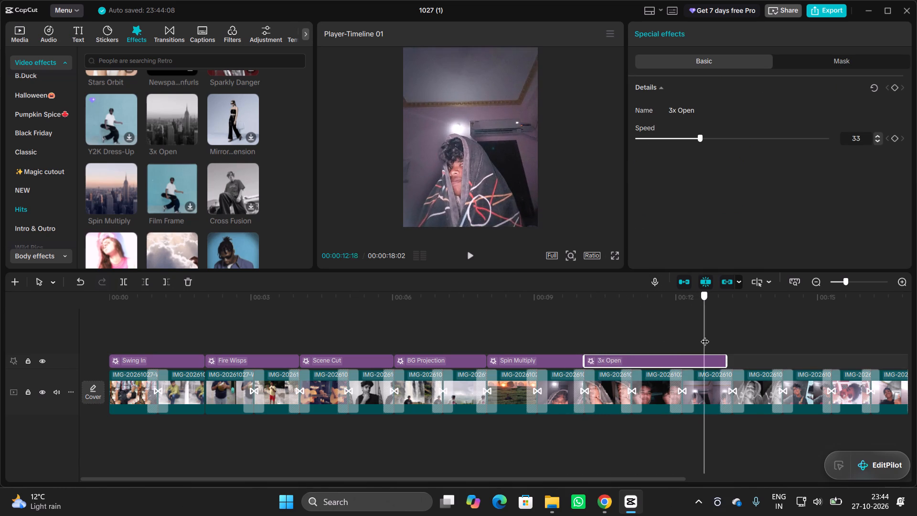
pyautogui.moveTo(705, 335); pyautogui.dragTo(688, 350)
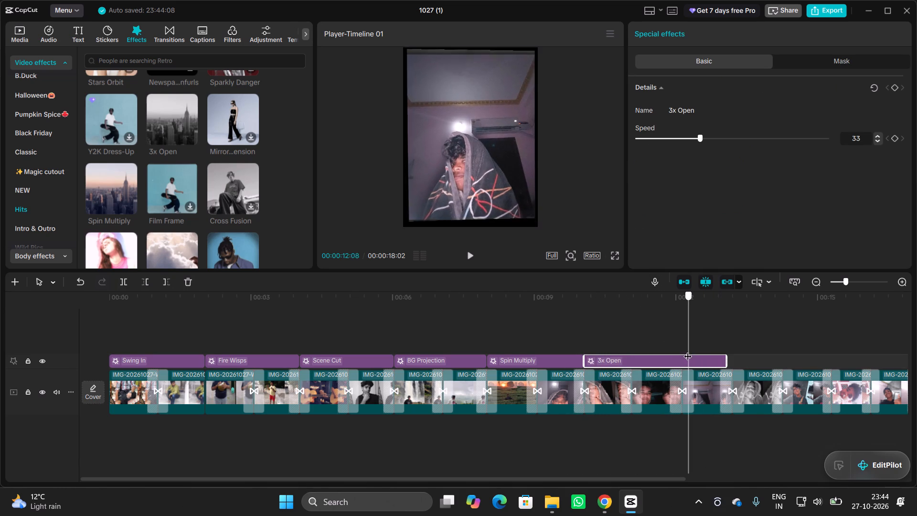
pyautogui.moveTo(688, 350); pyautogui.dragTo(685, 353)
pyautogui.moveTo(723, 358); pyautogui.dragTo(696, 365)
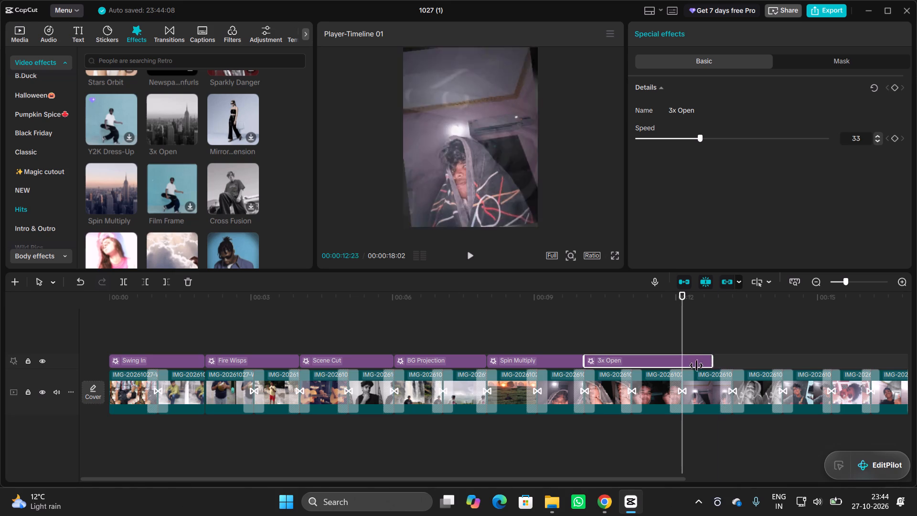
pyautogui.moveTo(696, 365); pyautogui.dragTo(680, 373)
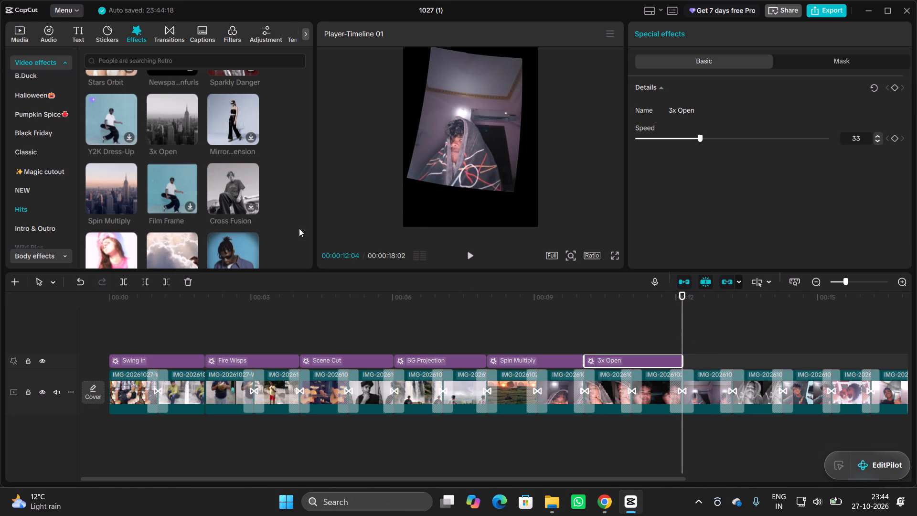
# Look through the rest of the Hits video effects for one to follow 3x Open.
pyautogui.scroll(-1, 180, 188)
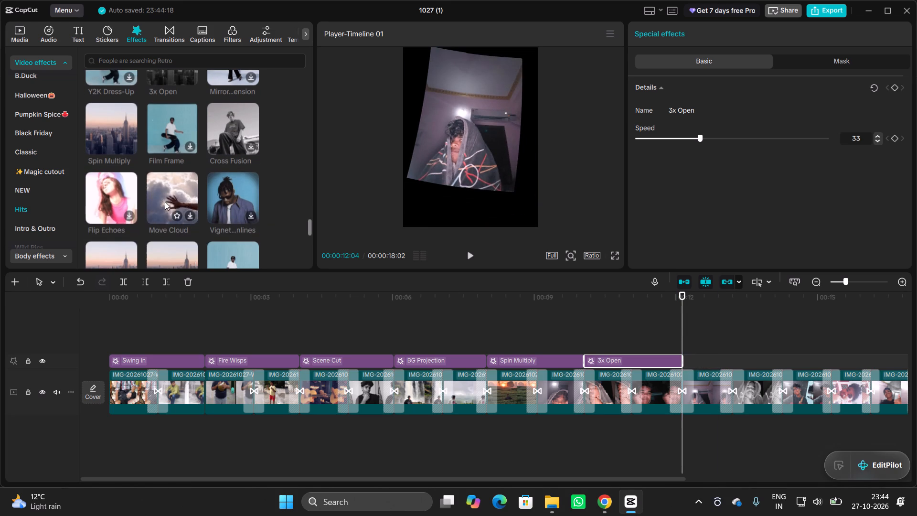
pyautogui.scroll(-1, 236, 192)
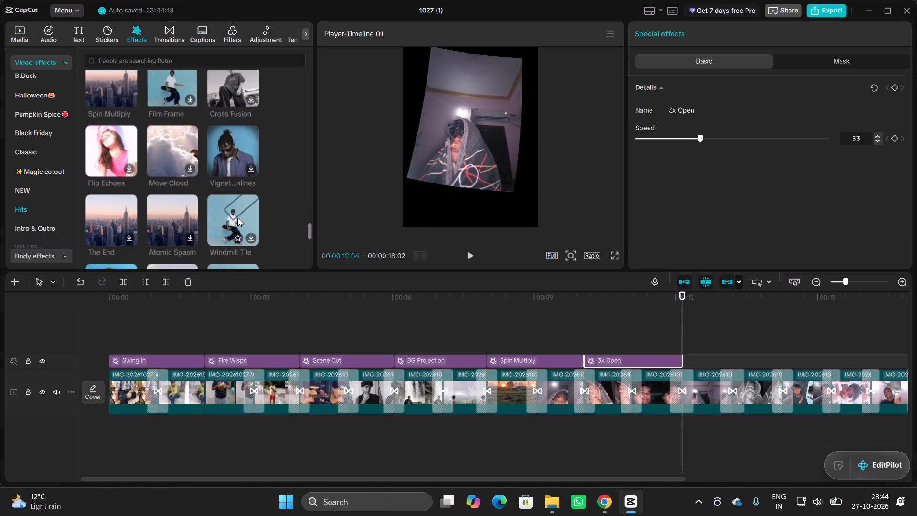
pyautogui.scroll(-1, 235, 224)
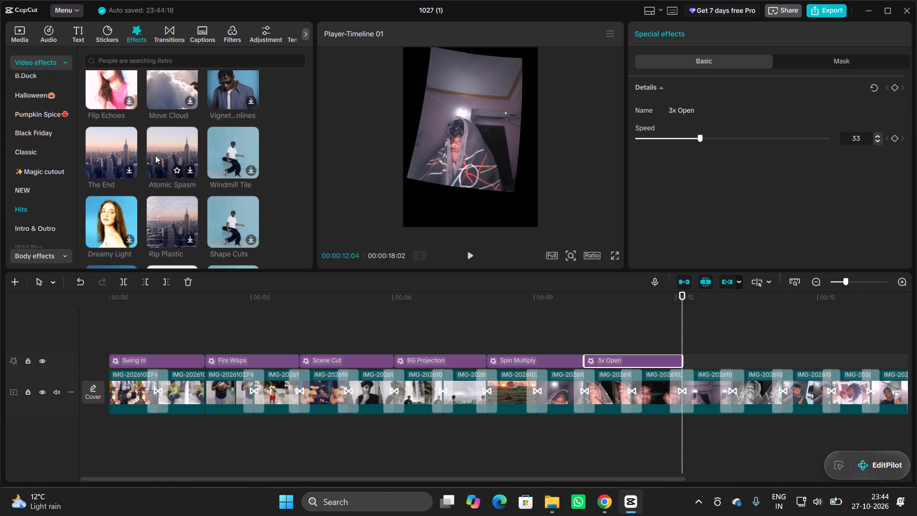
pyautogui.scroll(-1, 119, 149)
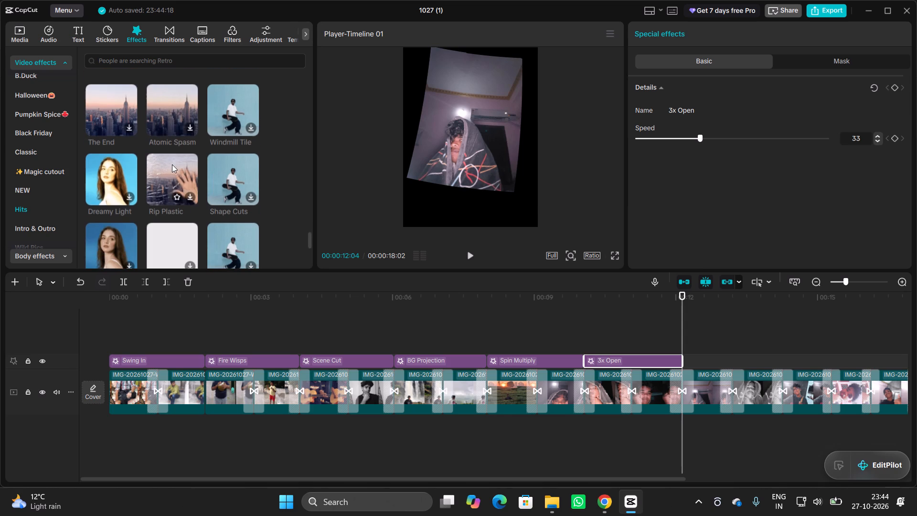
pyautogui.scroll(-1, 228, 185)
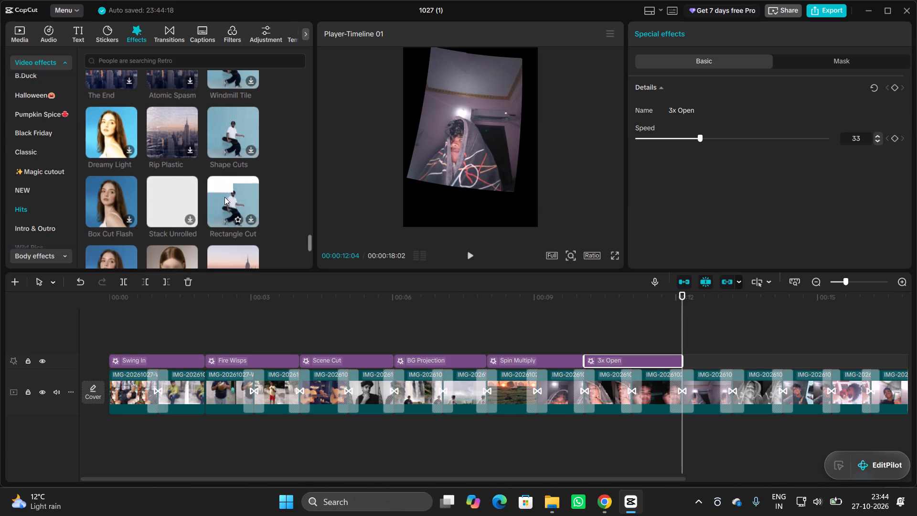
pyautogui.scroll(-1, 160, 188)
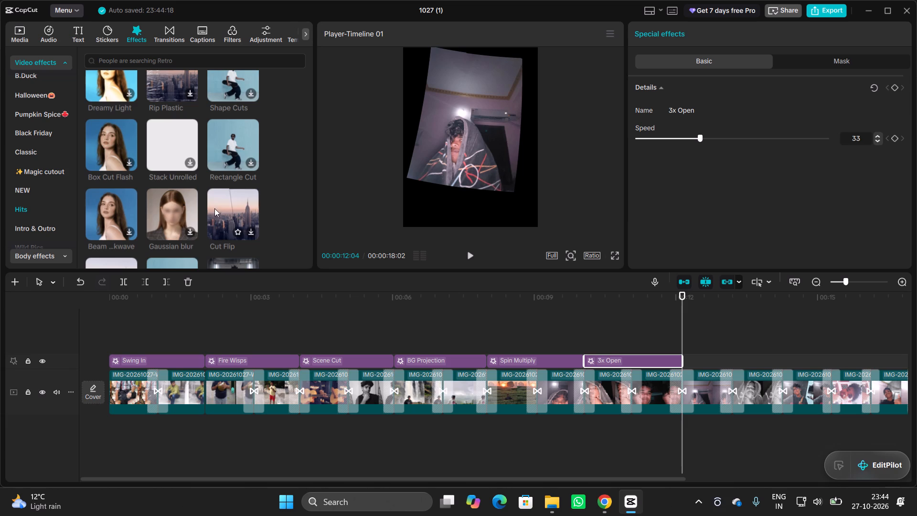
pyautogui.scroll(-1, 214, 208)
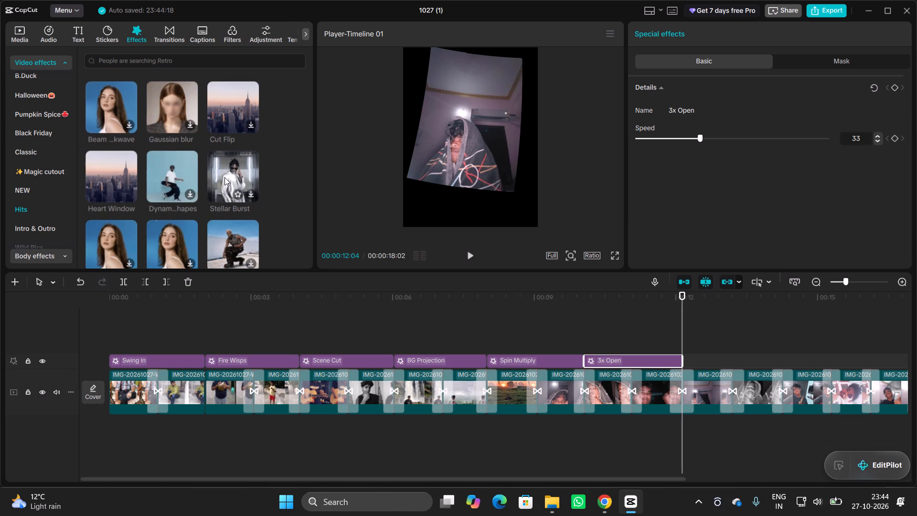
pyautogui.scroll(-1, 228, 235)
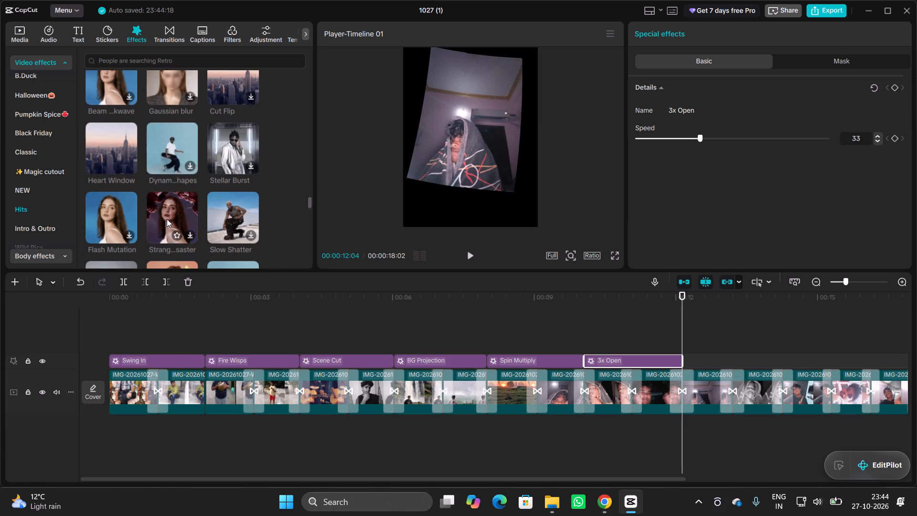
pyautogui.scroll(-1, 167, 219)
pyautogui.scroll(-1, 107, 219)
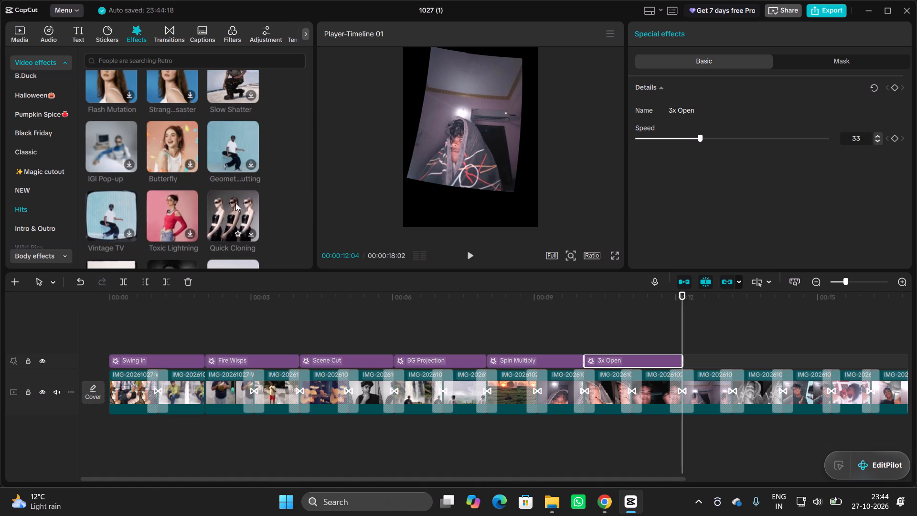
pyautogui.scroll(-1, 235, 203)
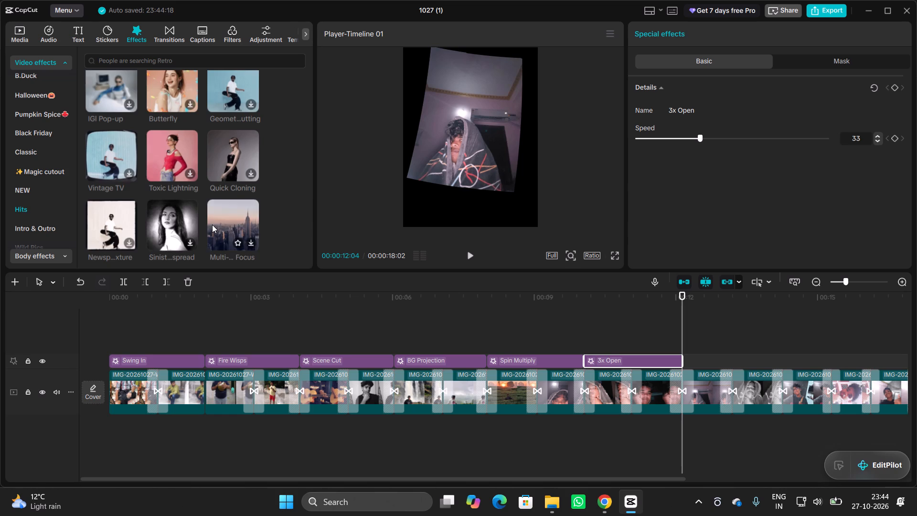
pyautogui.scroll(-1, 212, 225)
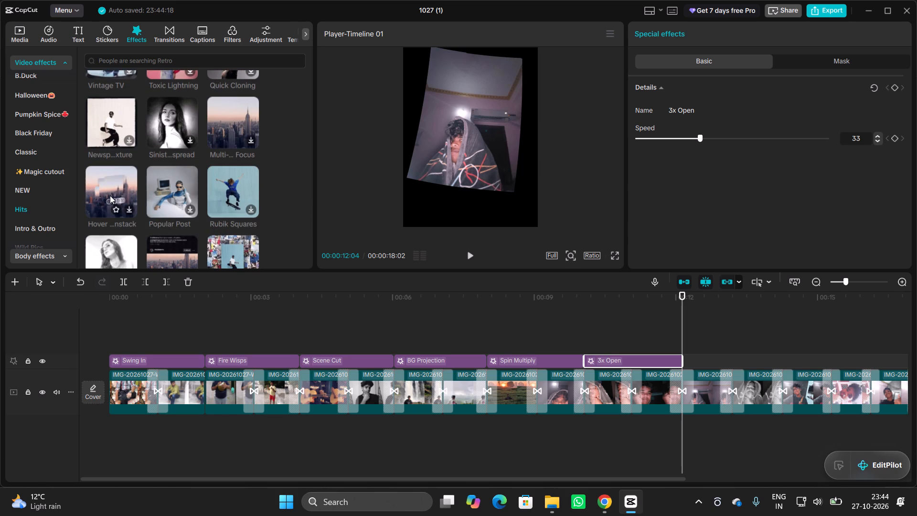
pyautogui.scroll(-1, 123, 250)
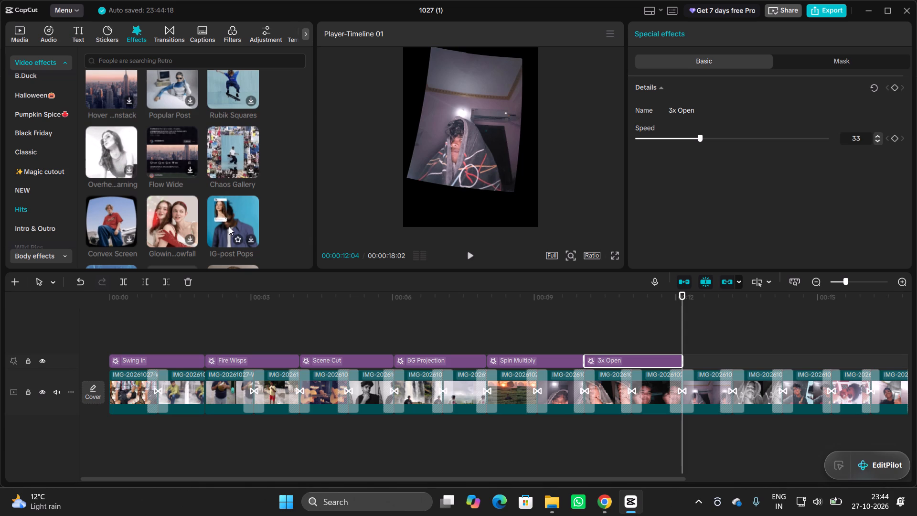
pyautogui.scroll(-1, 171, 220)
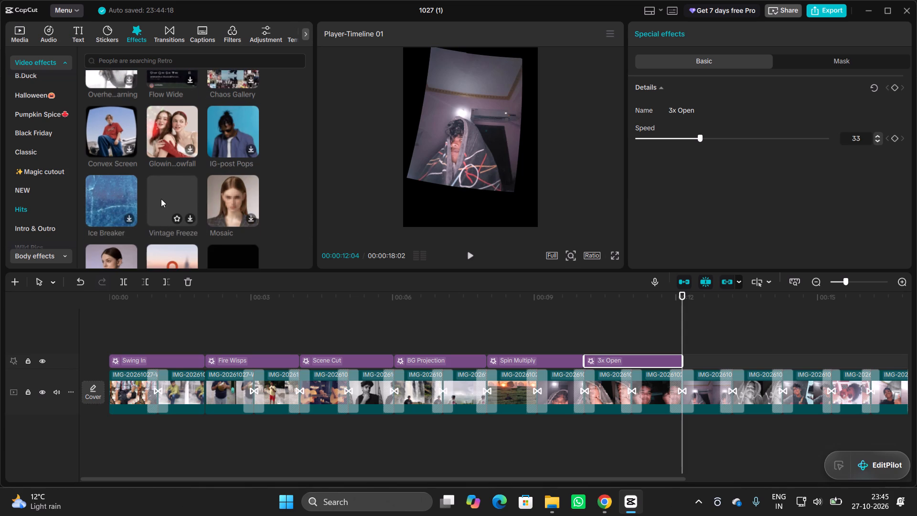
pyautogui.scroll(-1, 222, 191)
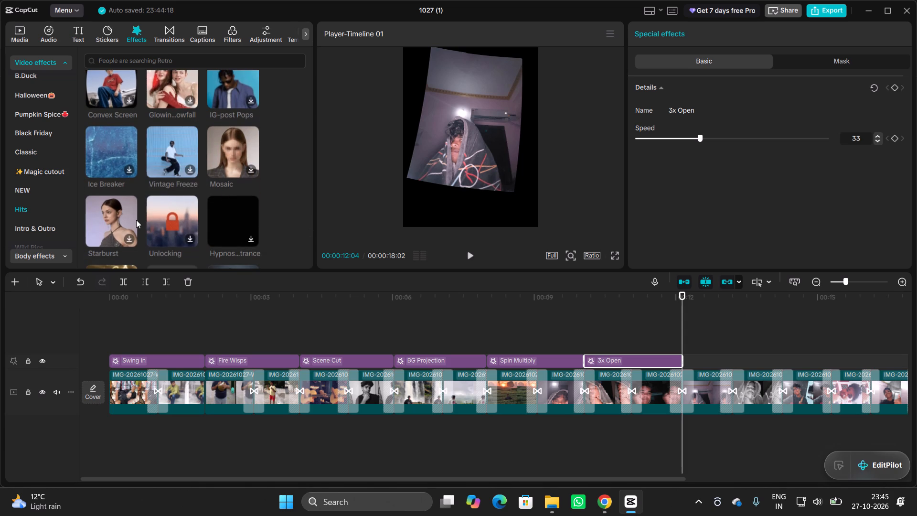
pyautogui.scroll(-1, 215, 213)
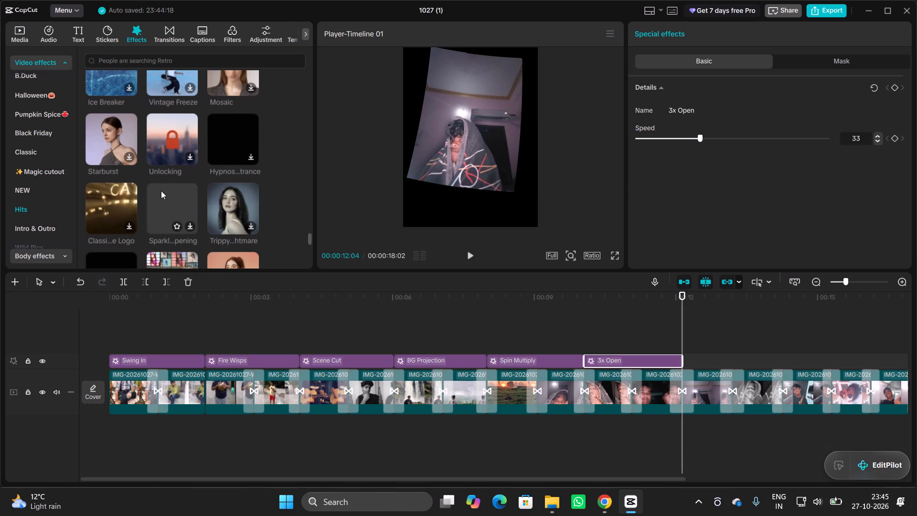
pyautogui.scroll(-1, 222, 204)
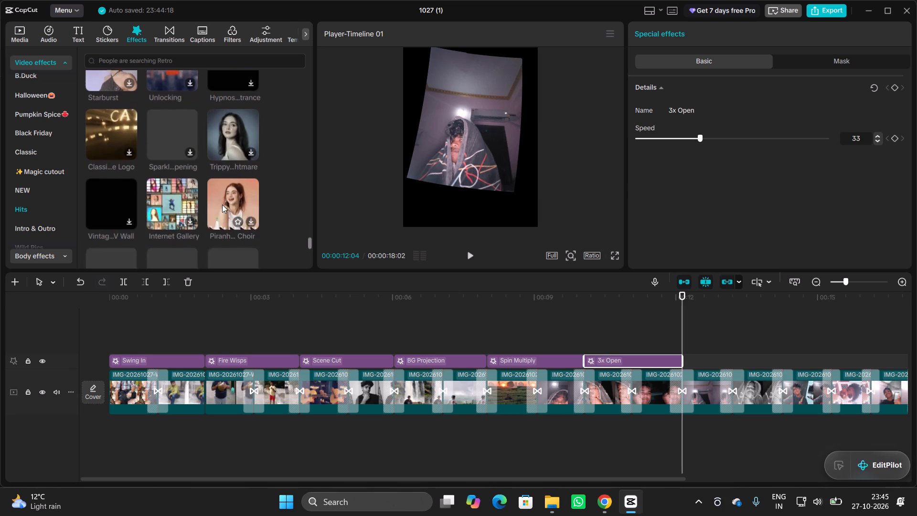
pyautogui.scroll(-1, 133, 215)
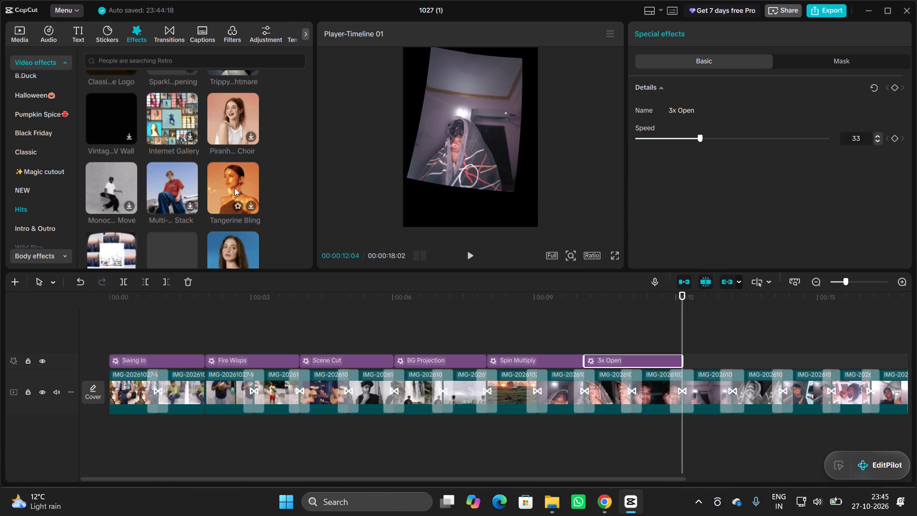
pyautogui.scroll(-1, 237, 179)
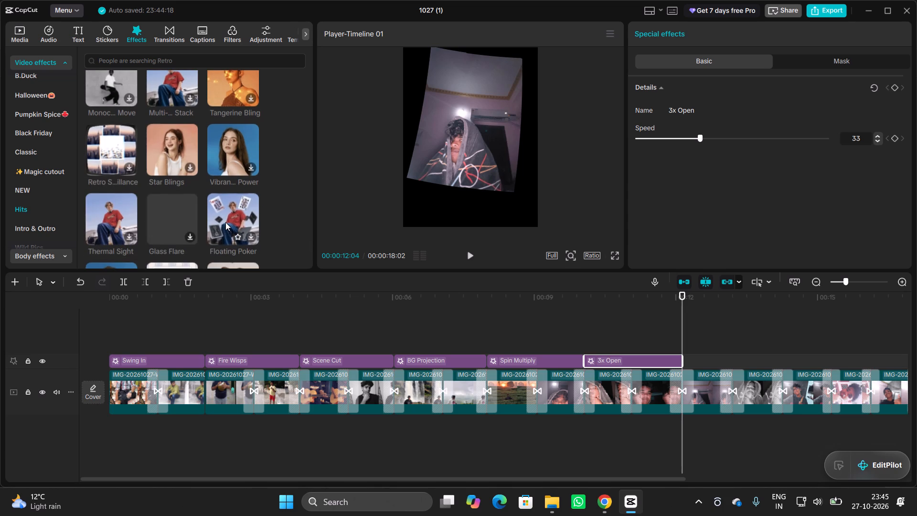
pyautogui.scroll(-1, 156, 207)
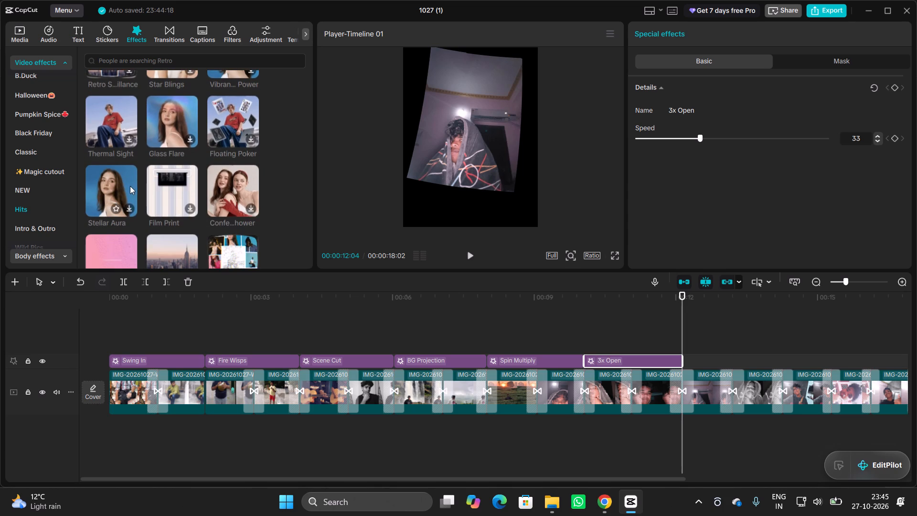
pyautogui.scroll(-1, 231, 245)
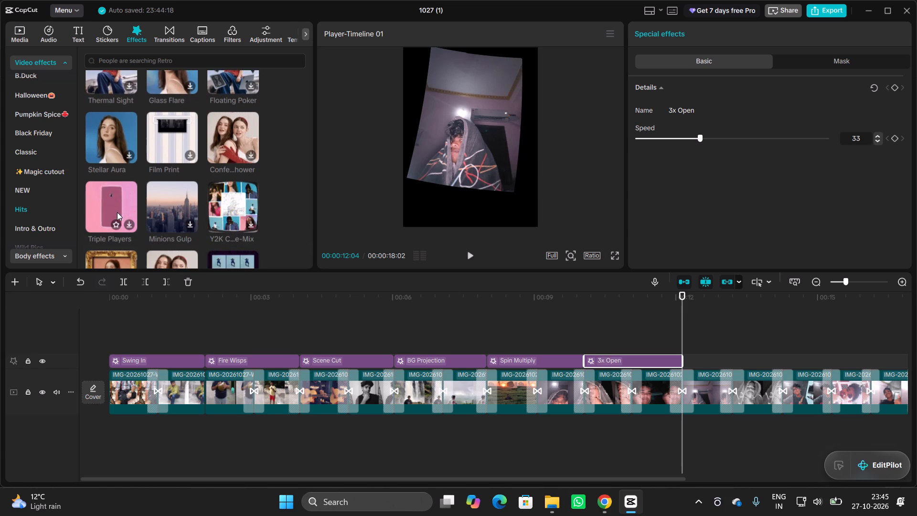
pyautogui.scroll(-1, 117, 212)
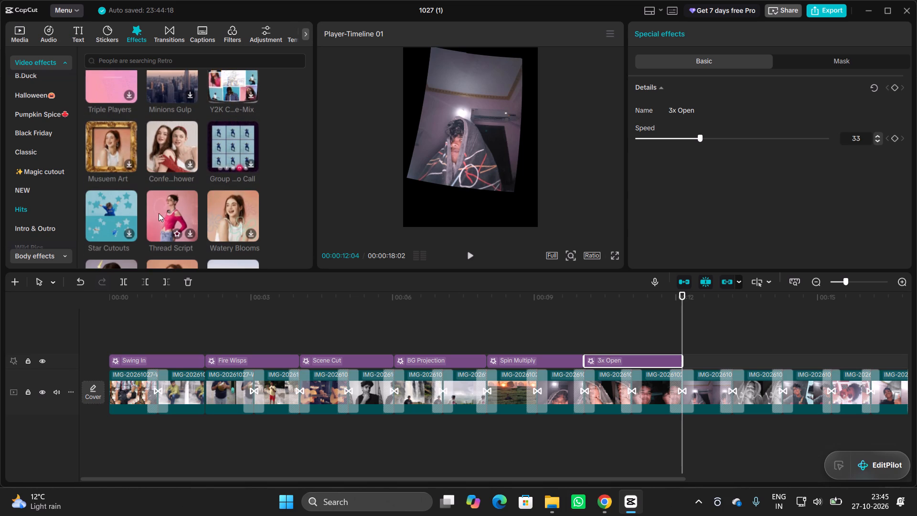
pyautogui.scroll(-1, 109, 211)
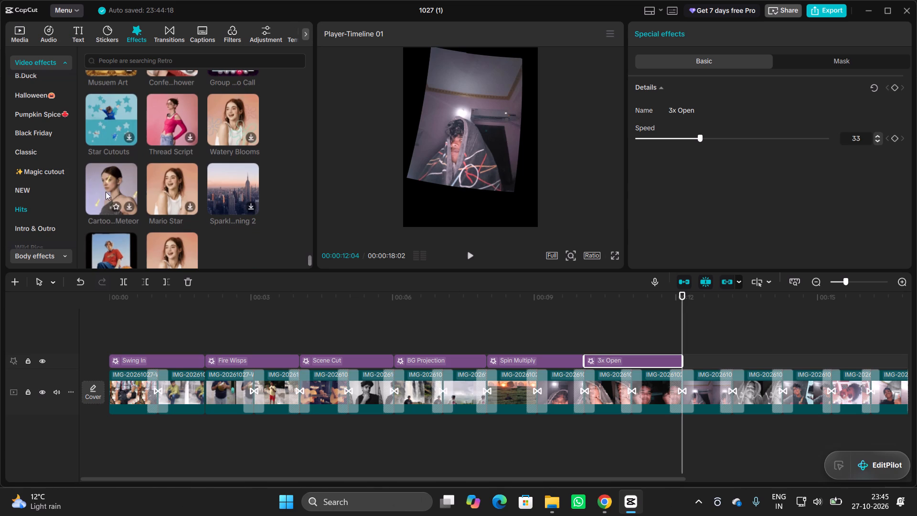
pyautogui.scroll(-1, 224, 191)
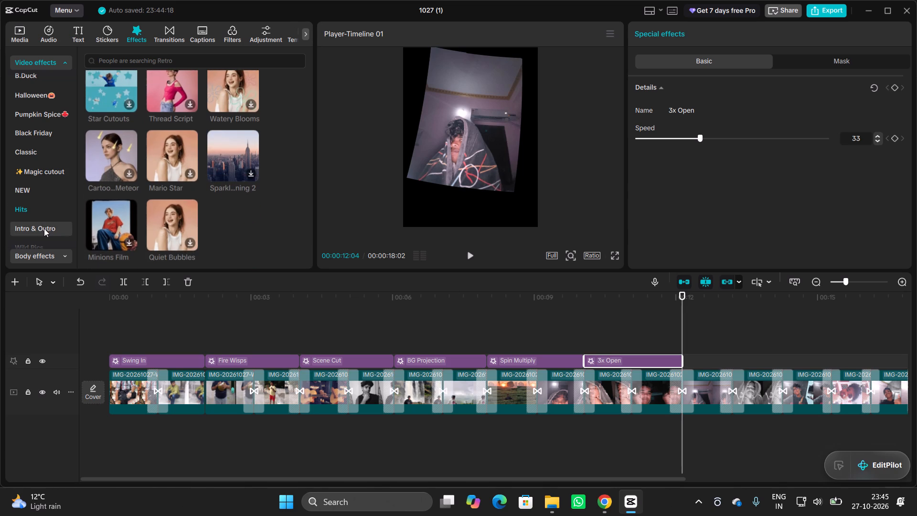
# Browse the Wild Pics video effects, then download and preview the Photo Scrap effect.
pyautogui.scroll(-1, 44, 228)
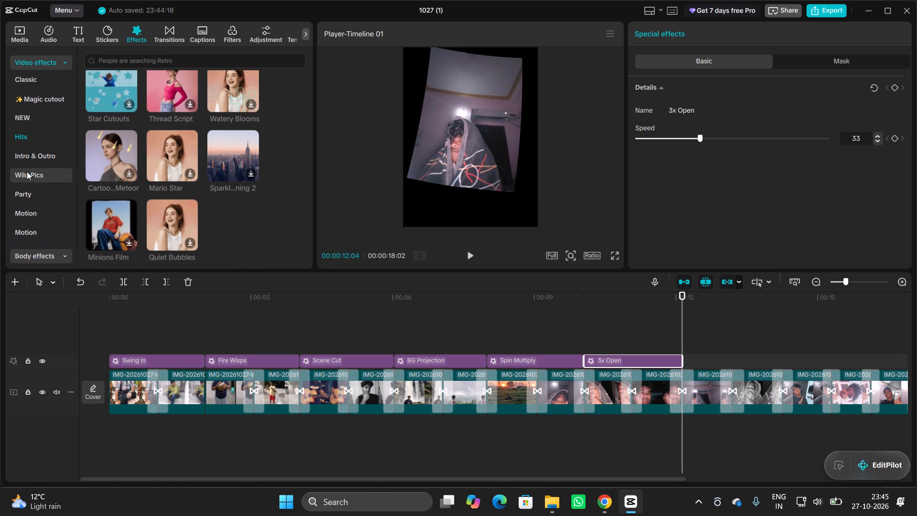
pyautogui.click(27, 172)
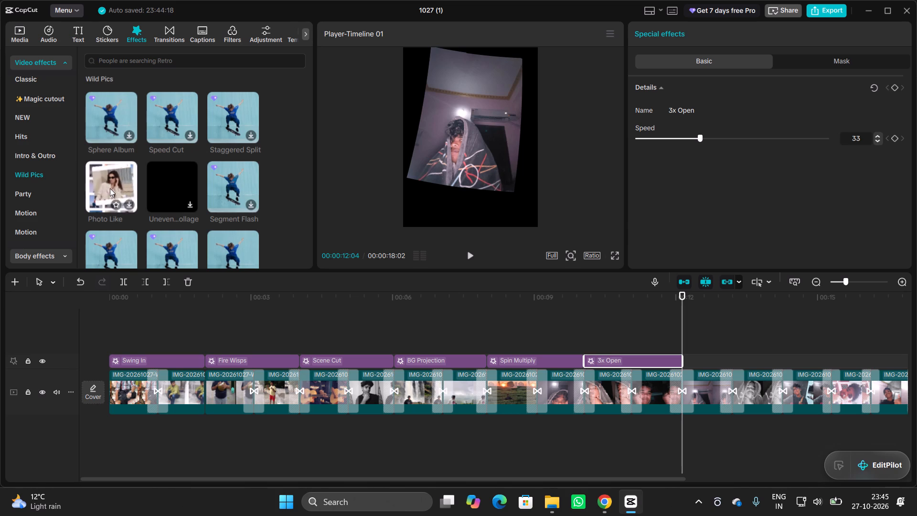
pyautogui.scroll(-1, 198, 159)
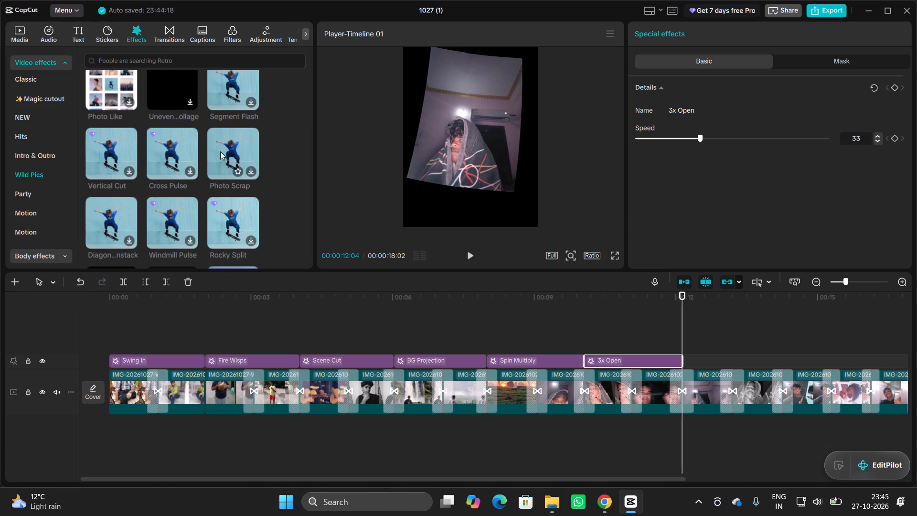
pyautogui.scroll(1, 220, 151)
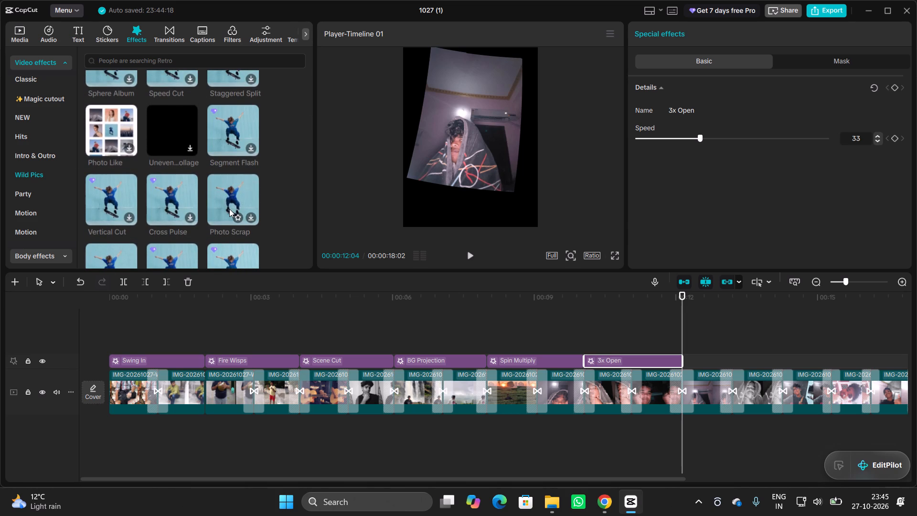
pyautogui.doubleClick(229, 209)
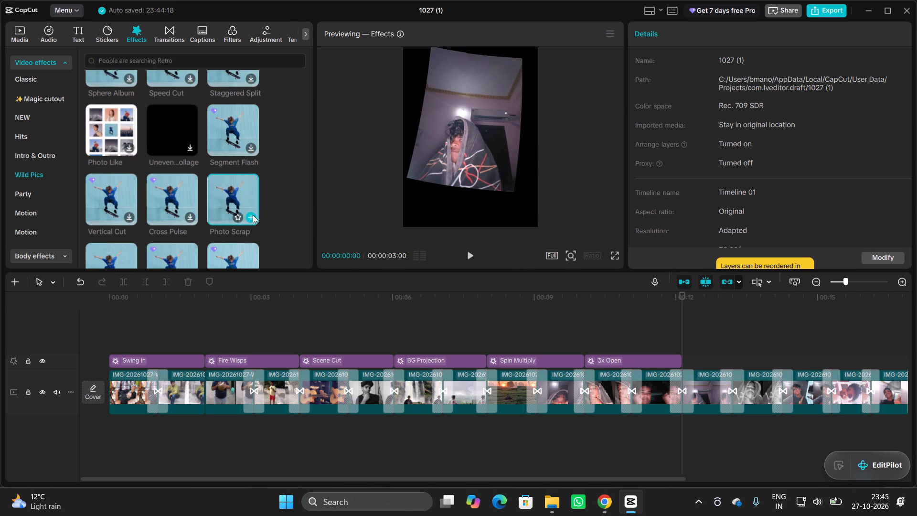
# Look further through the Wild Pics video effects, then download and preview the Deck Stretch effect.
pyautogui.scroll(-1, 221, 211)
pyautogui.scroll(-1, 166, 192)
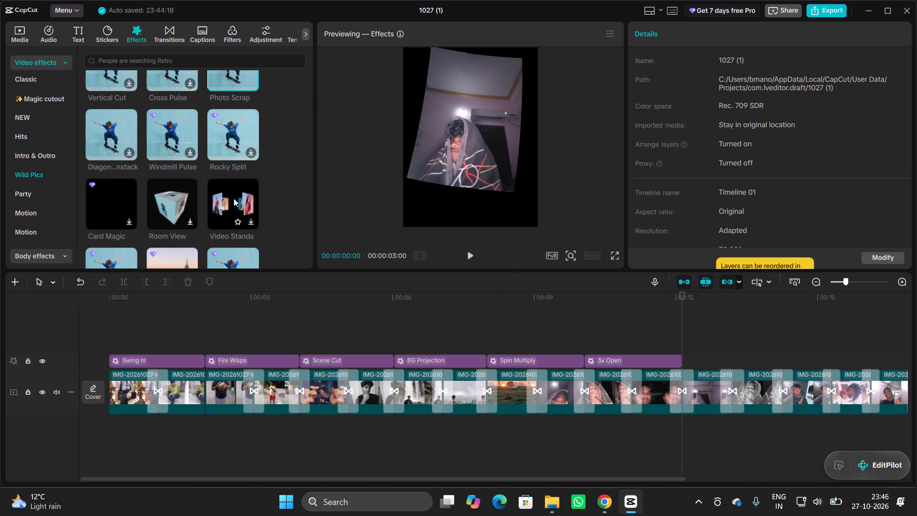
pyautogui.scroll(-1, 234, 198)
pyautogui.scroll(1, 208, 103)
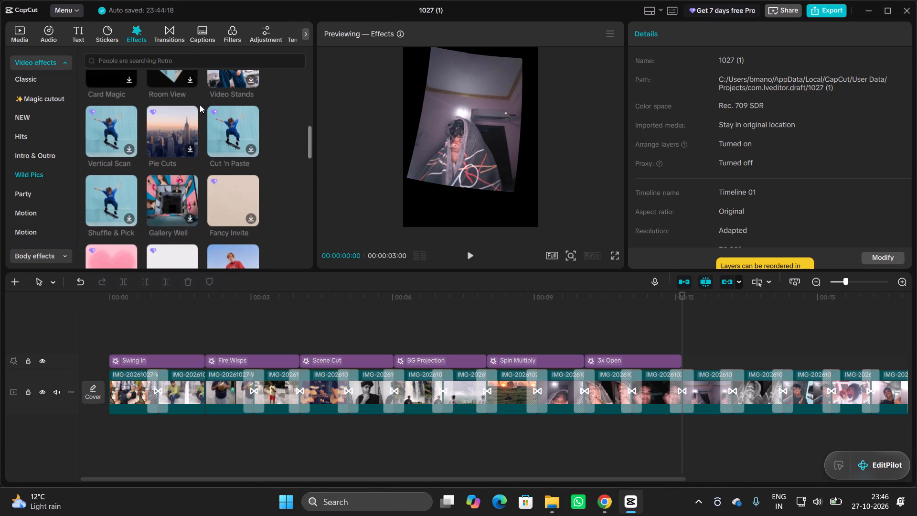
pyautogui.scroll(-1, 228, 204)
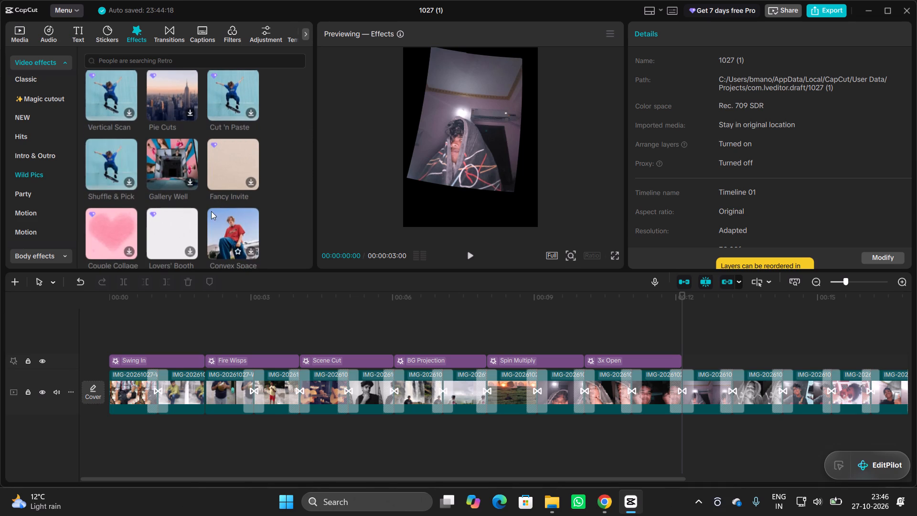
pyautogui.scroll(-1, 211, 211)
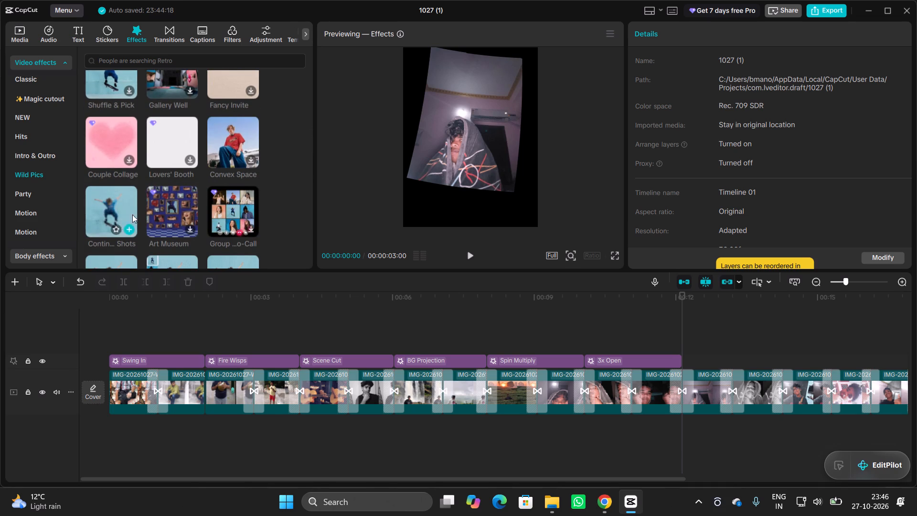
pyautogui.scroll(-1, 114, 217)
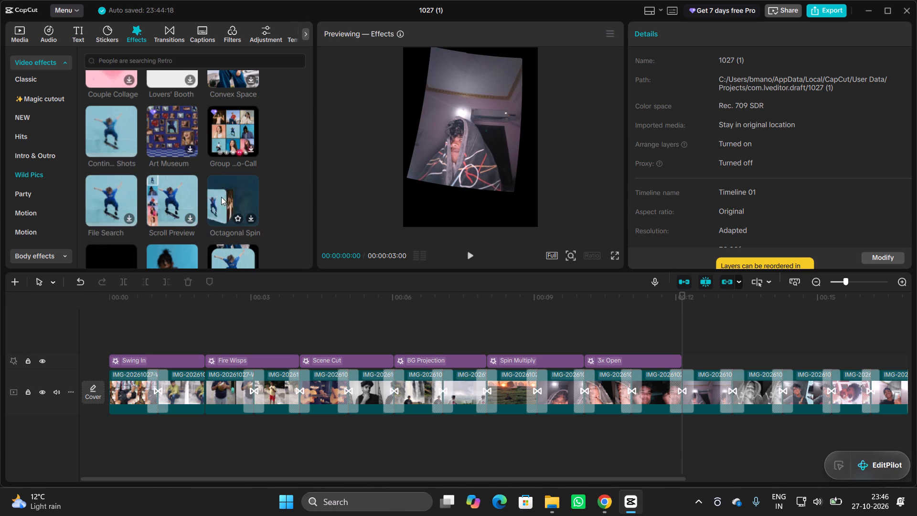
pyautogui.scroll(-1, 224, 197)
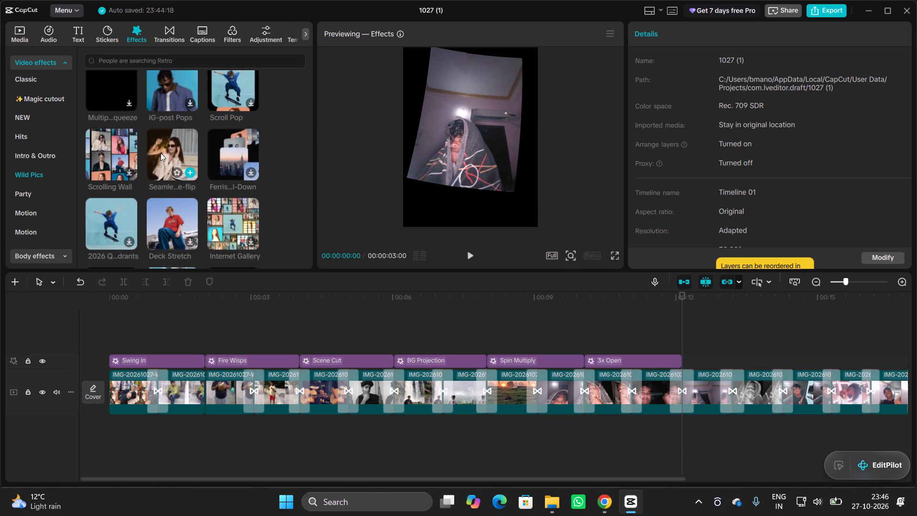
pyautogui.scroll(-1, 160, 153)
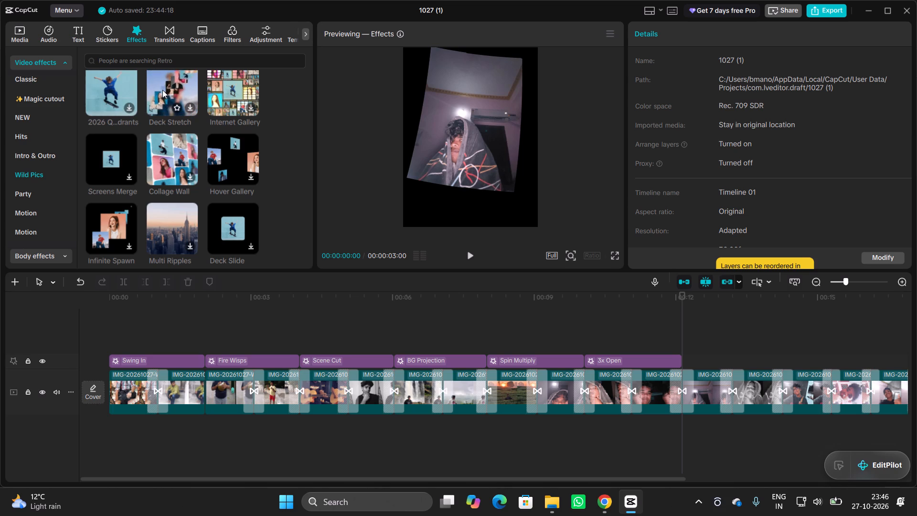
pyautogui.doubleClick(162, 90)
pyautogui.scroll(1, 176, 141)
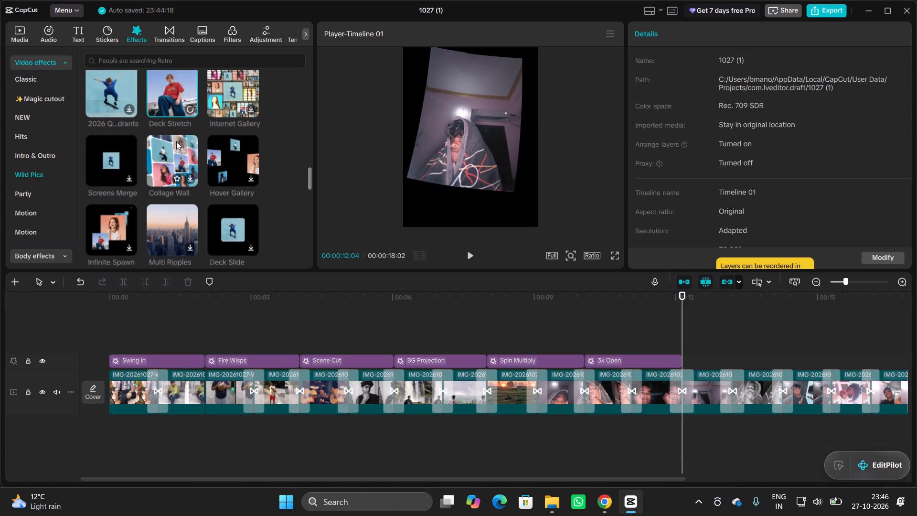
pyautogui.scroll(1, 176, 141)
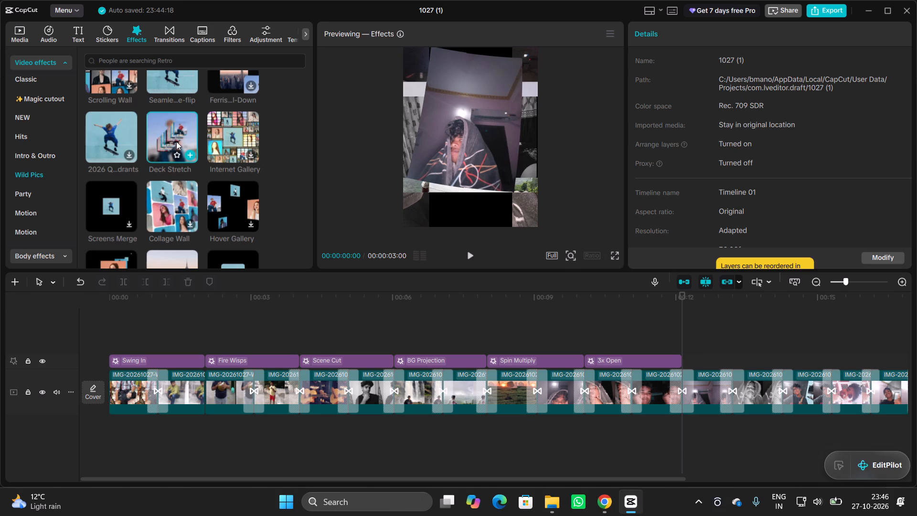
# Download and preview the Multi Ripples effect from Wild Pics.
pyautogui.scroll(-1, 176, 141)
pyautogui.scroll(-1, 181, 223)
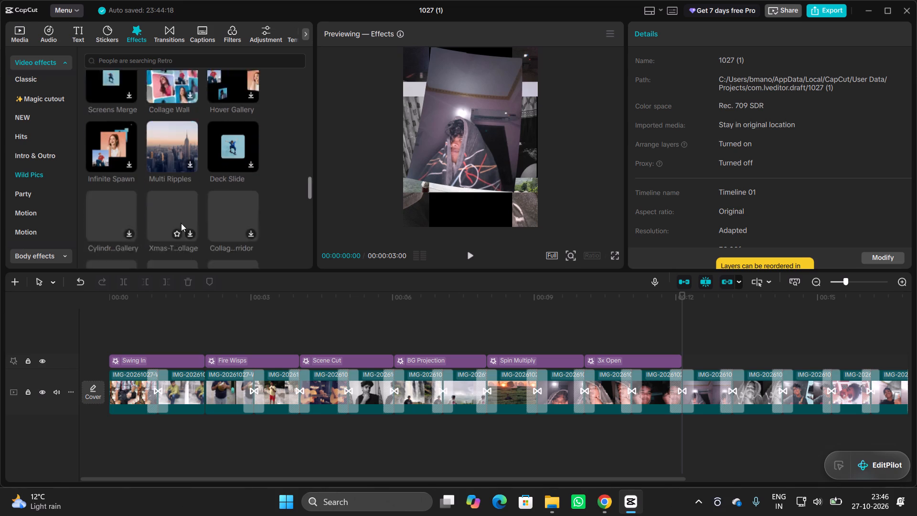
pyautogui.scroll(-1, 181, 223)
pyautogui.scroll(1, 163, 90)
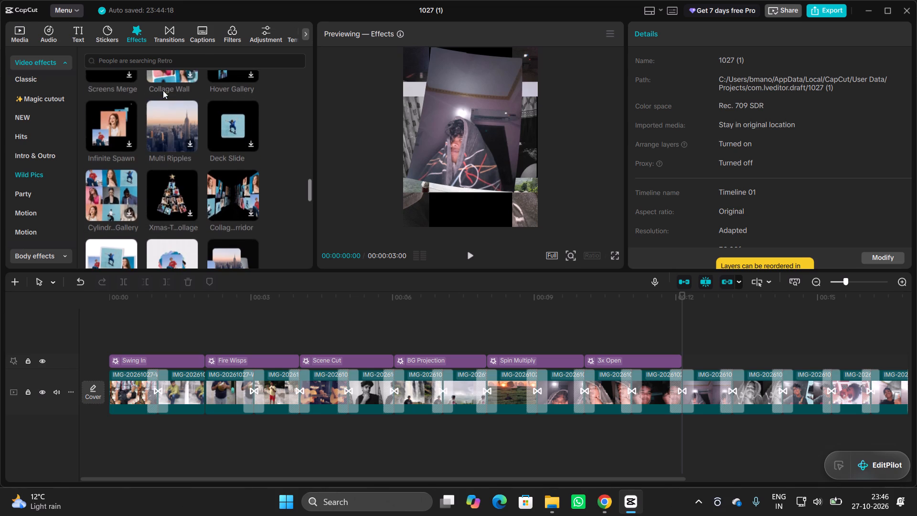
pyautogui.doubleClick(171, 137)
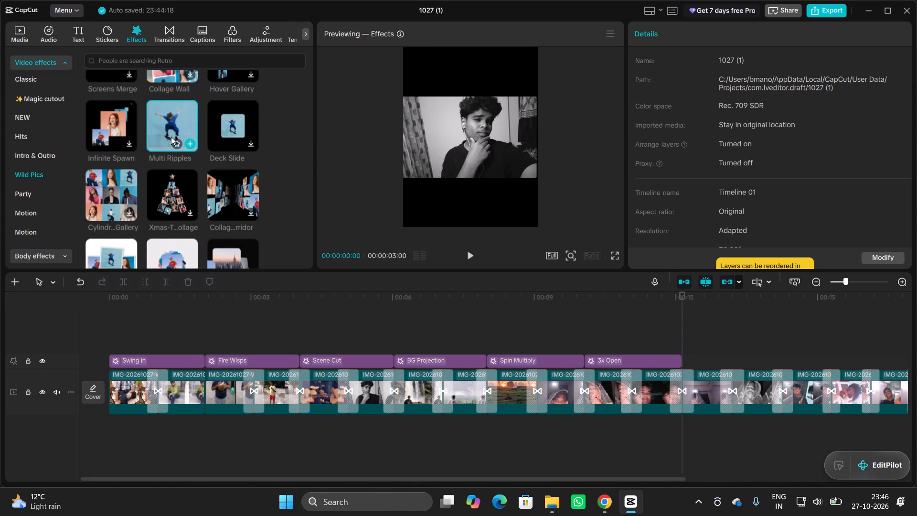
# Look through the remaining Wild Pics video effects, down to the end of the category, for one to follow 3x Open.
pyautogui.scroll(-1, 130, 161)
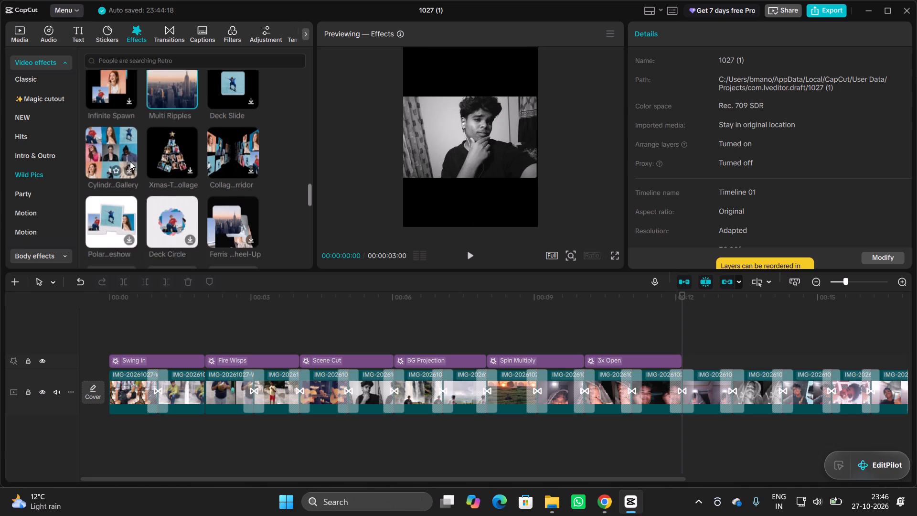
pyautogui.scroll(-1, 130, 161)
pyautogui.scroll(1, 166, 85)
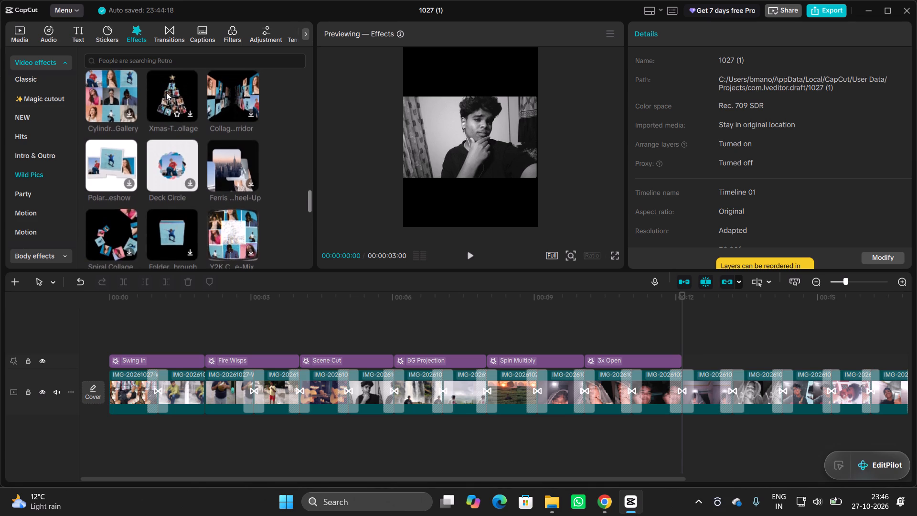
pyautogui.scroll(-1, 221, 195)
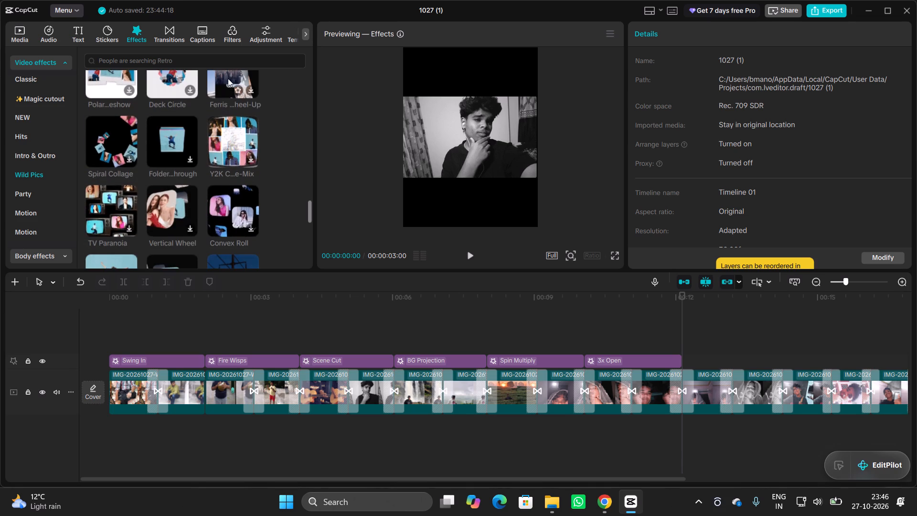
pyautogui.scroll(1, 226, 86)
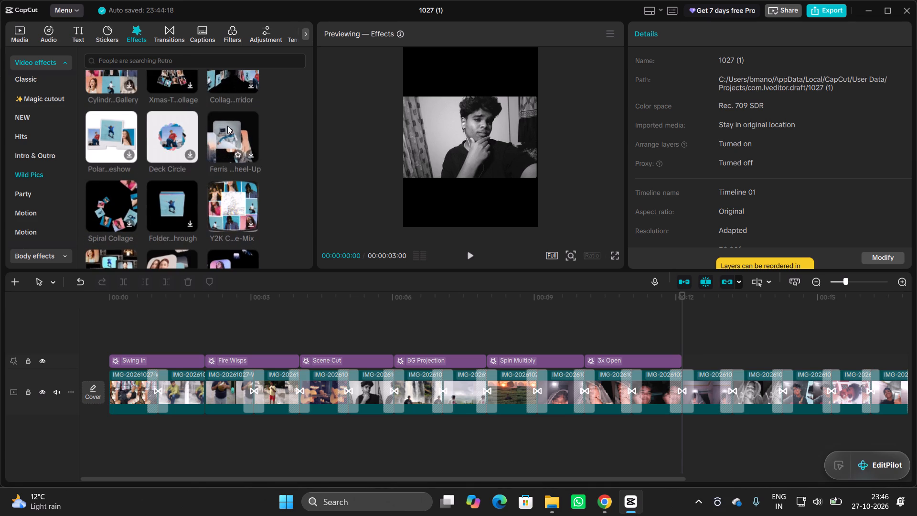
pyautogui.scroll(-1, 227, 126)
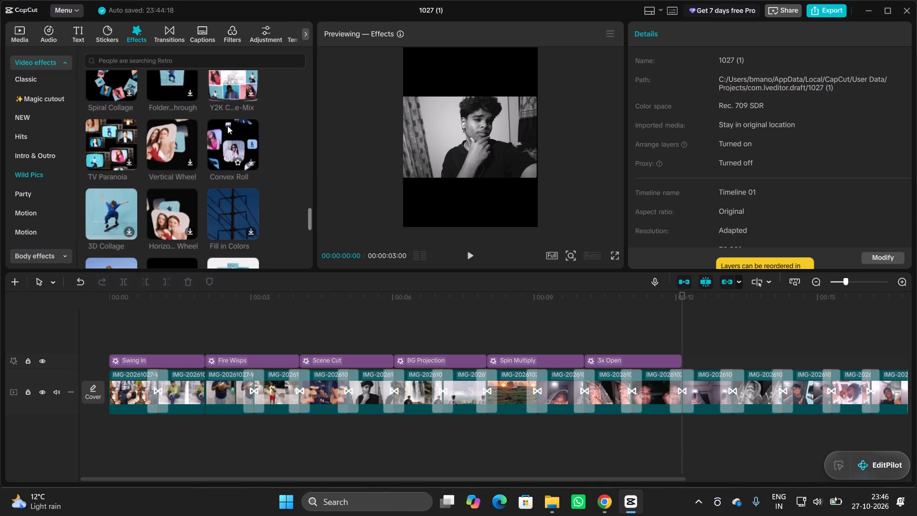
pyautogui.scroll(-1, 167, 203)
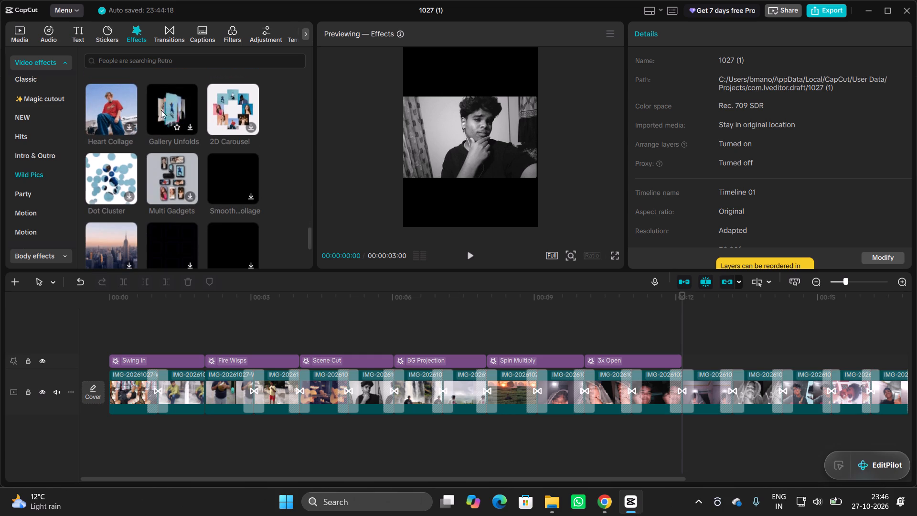
pyautogui.scroll(-1, 125, 103)
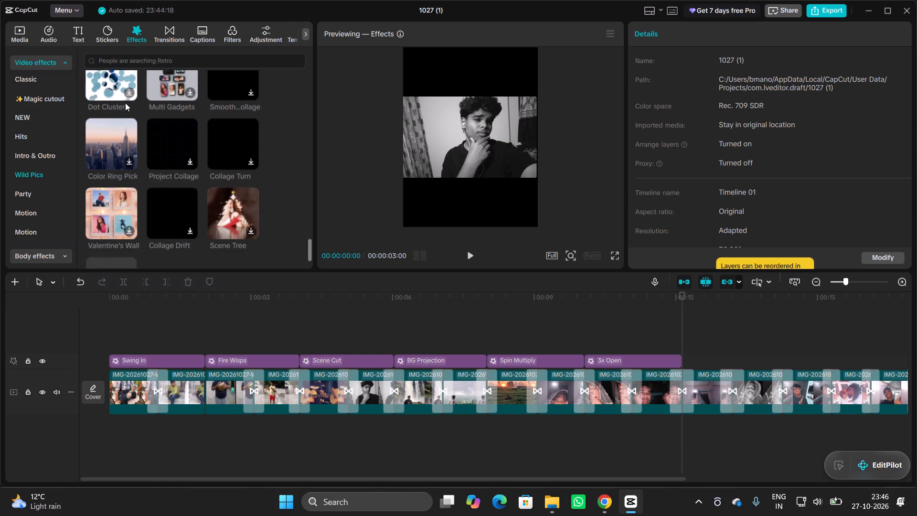
pyautogui.scroll(-1, 125, 103)
pyautogui.scroll(1, 125, 103)
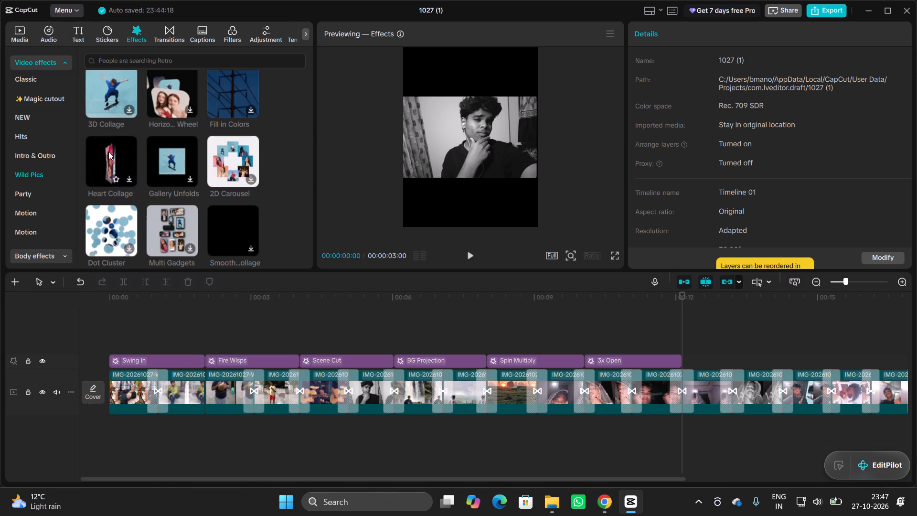
pyautogui.scroll(-1, 230, 235)
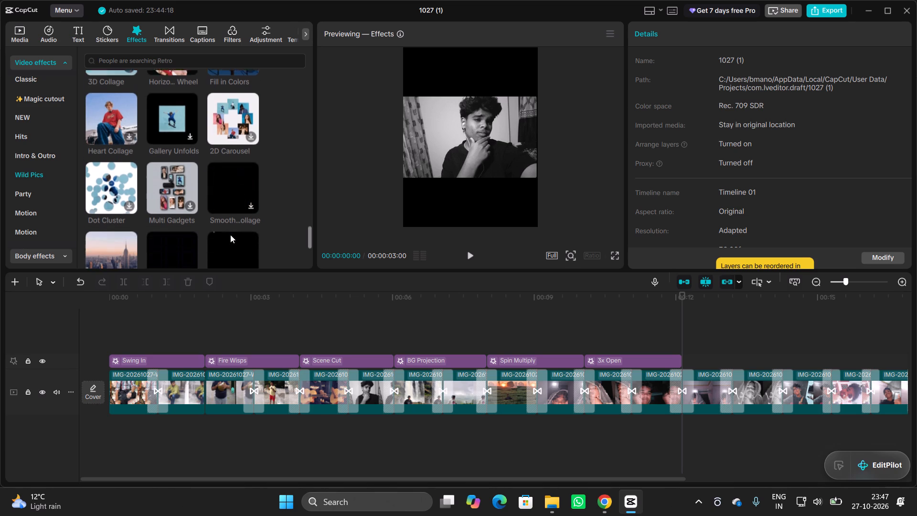
pyautogui.scroll(-1, 230, 235)
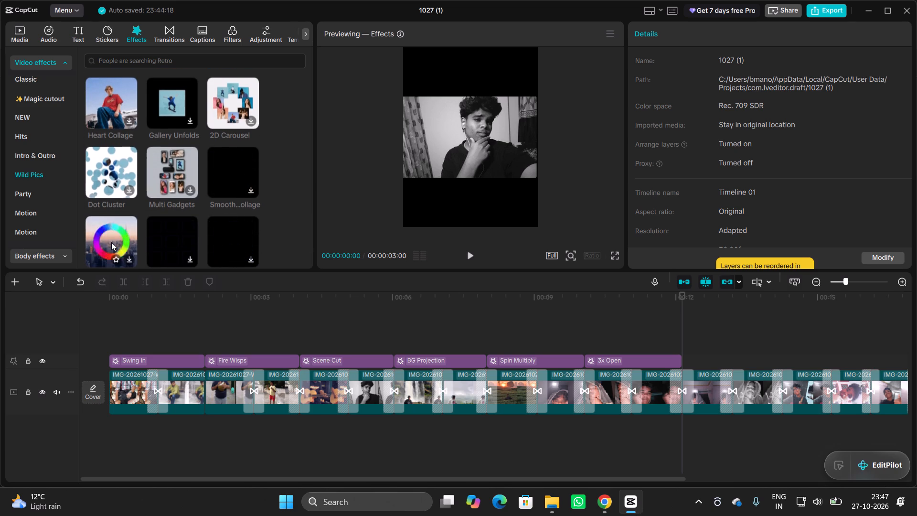
pyautogui.scroll(-1, 111, 242)
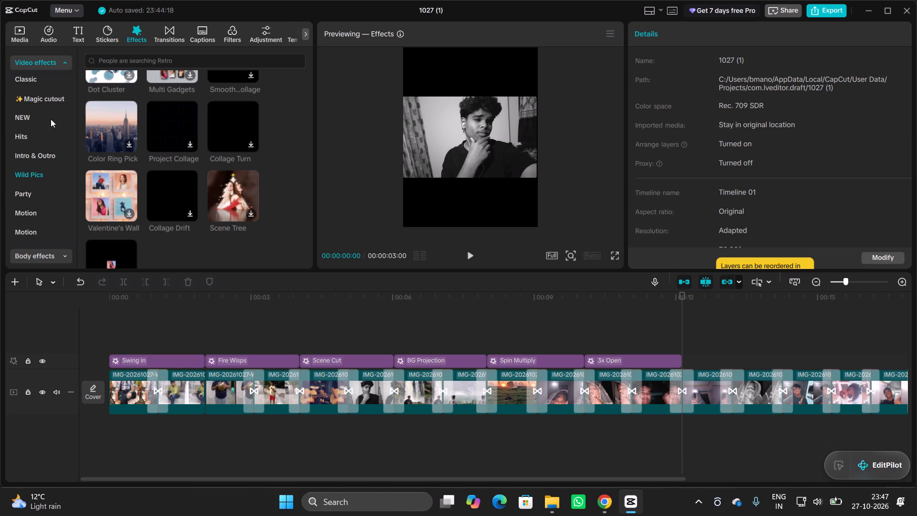
# Browse the NEW and Magic cutout video effects for one to follow 3x Open.
pyautogui.scroll(1, 51, 119)
pyautogui.click(36, 155)
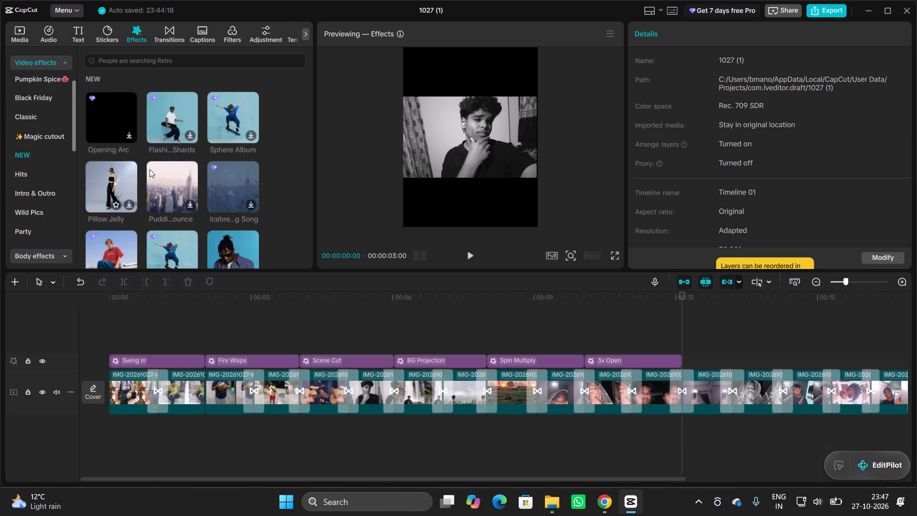
pyautogui.scroll(-1, 184, 191)
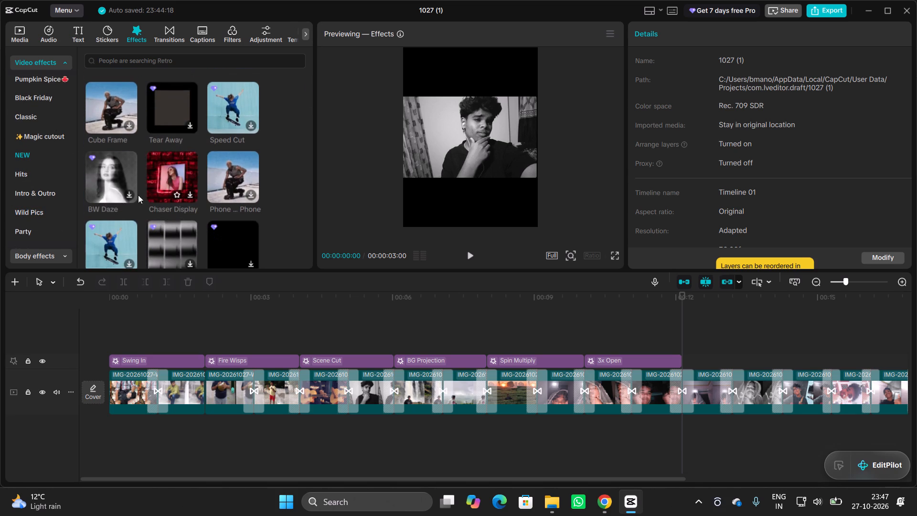
pyautogui.scroll(-1, 129, 202)
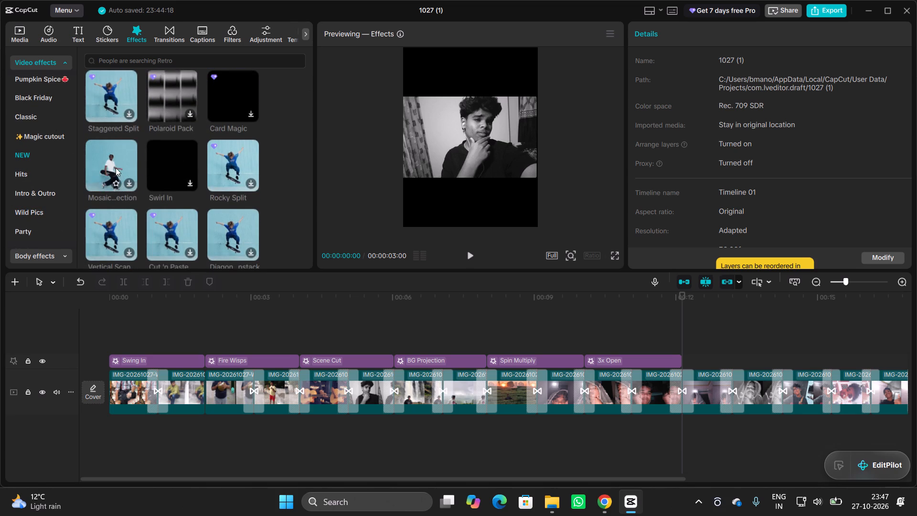
pyautogui.scroll(-1, 168, 214)
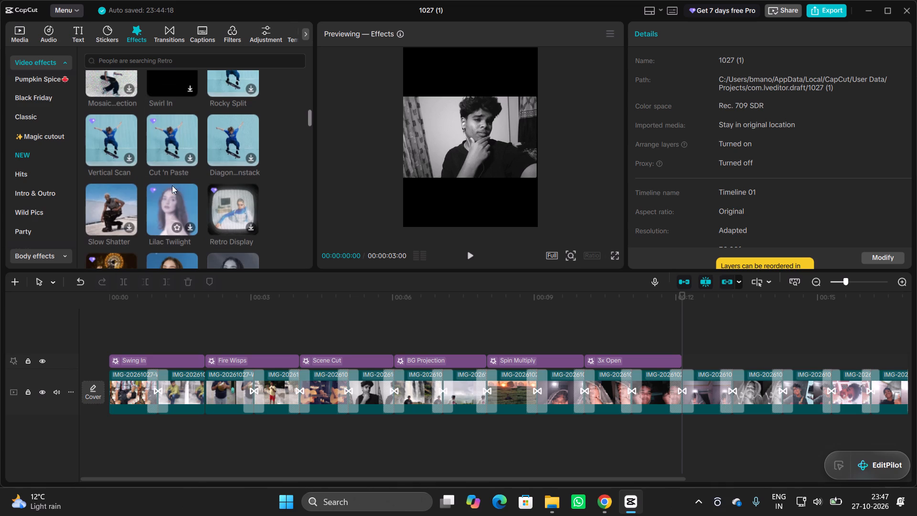
pyautogui.scroll(-1, 179, 204)
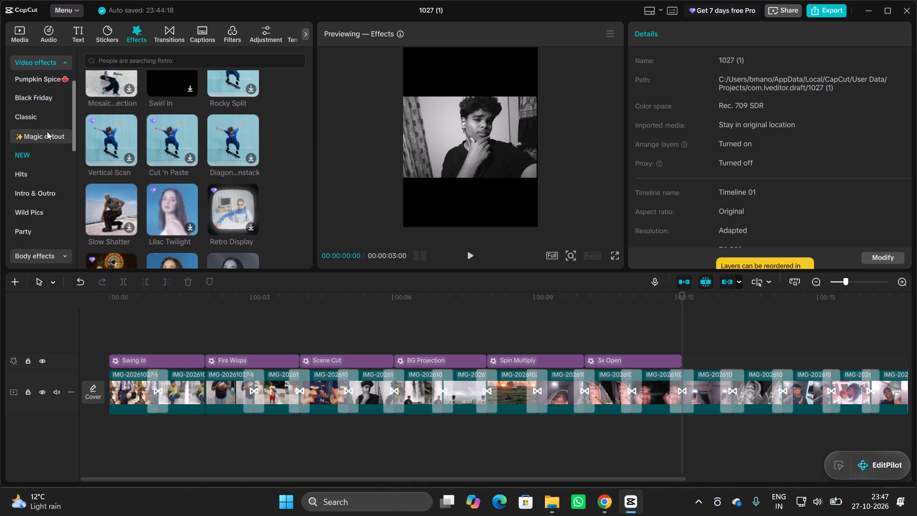
pyautogui.click(43, 139)
pyautogui.click(43, 139)
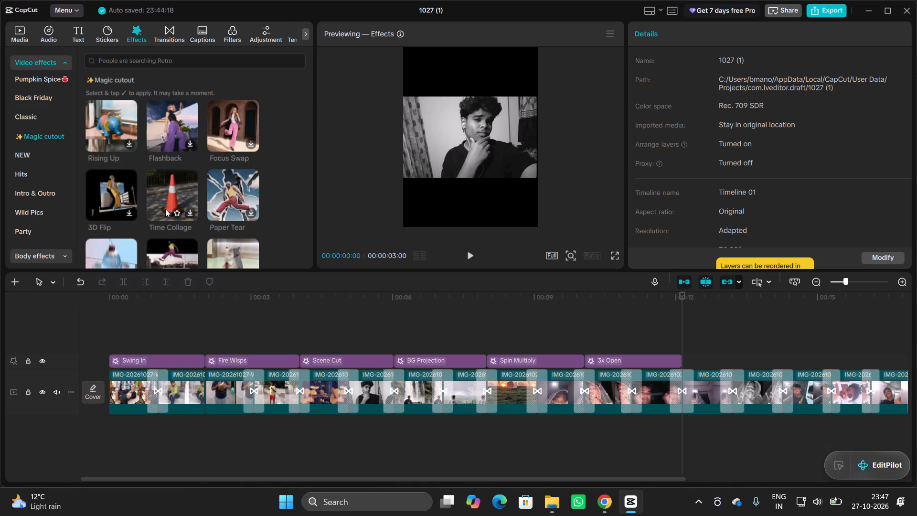
pyautogui.scroll(-1, 227, 197)
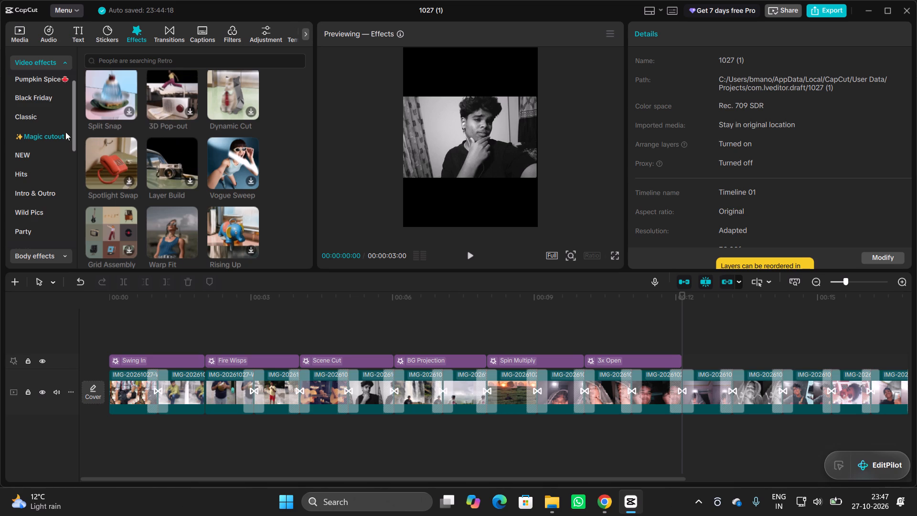
# Find the De-colored Warp effect in the Black Friday video effects and add it after 3x Open at 00:00:12:04.
pyautogui.scroll(1, 47, 98)
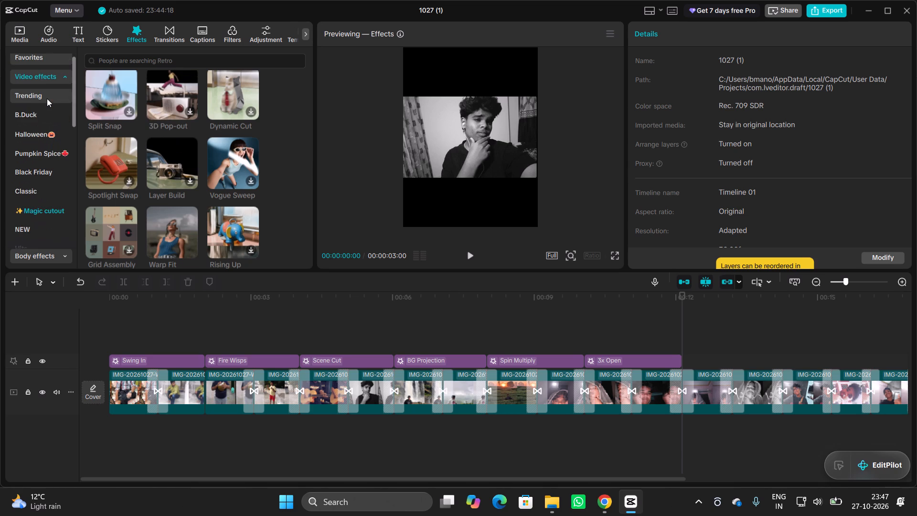
pyautogui.scroll(1, 47, 98)
pyautogui.click(39, 179)
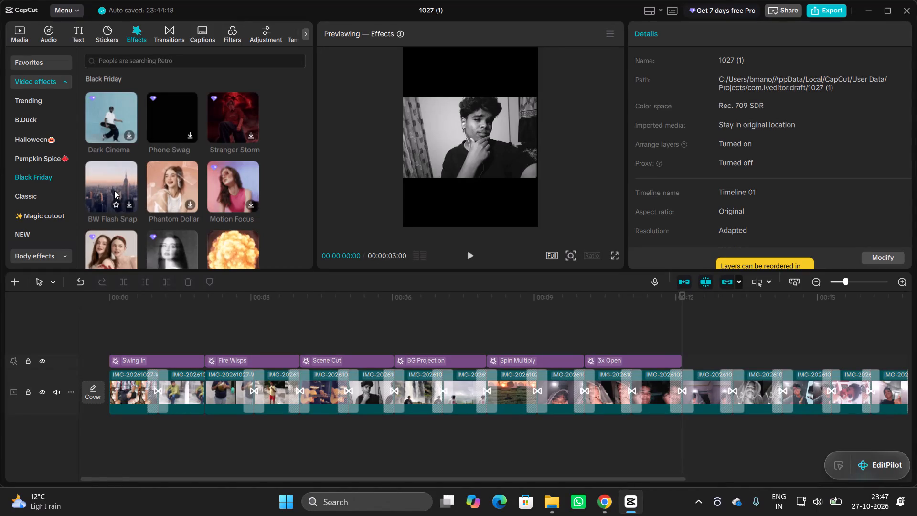
pyautogui.scroll(-1, 221, 201)
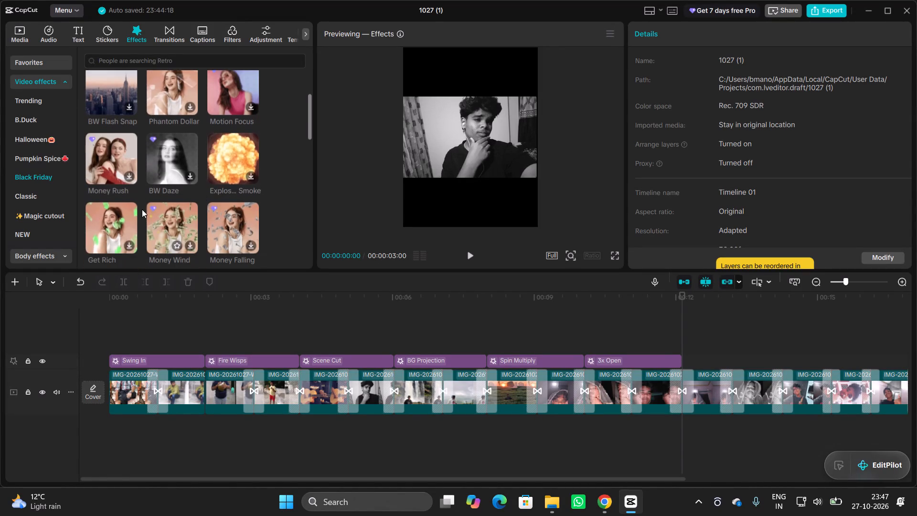
pyautogui.scroll(-1, 163, 214)
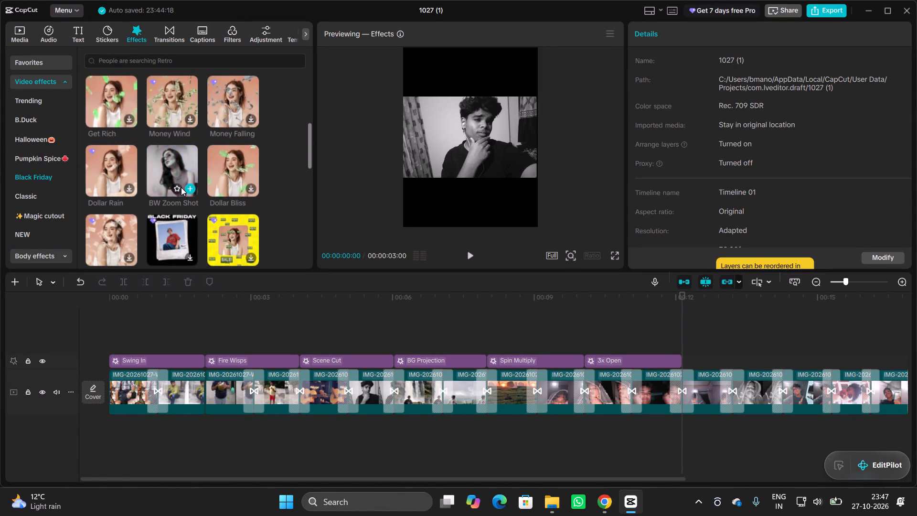
pyautogui.scroll(-1, 181, 187)
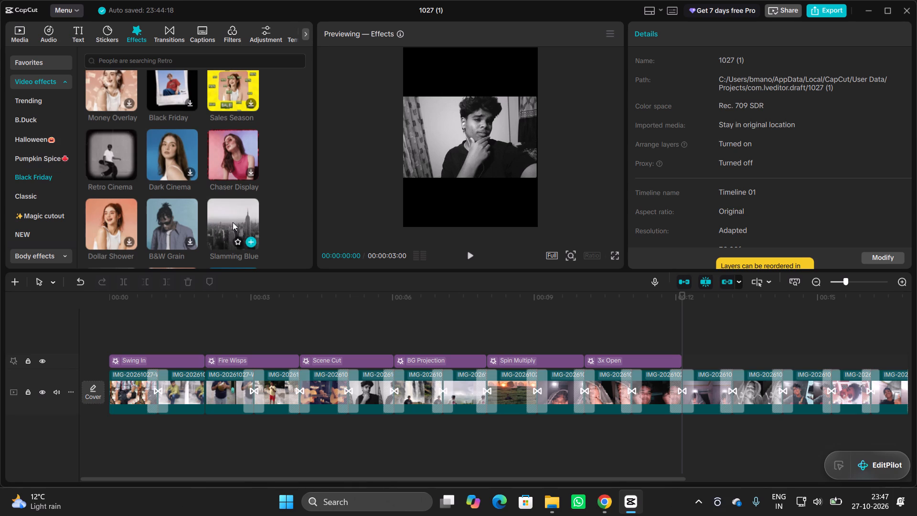
pyautogui.scroll(-1, 233, 222)
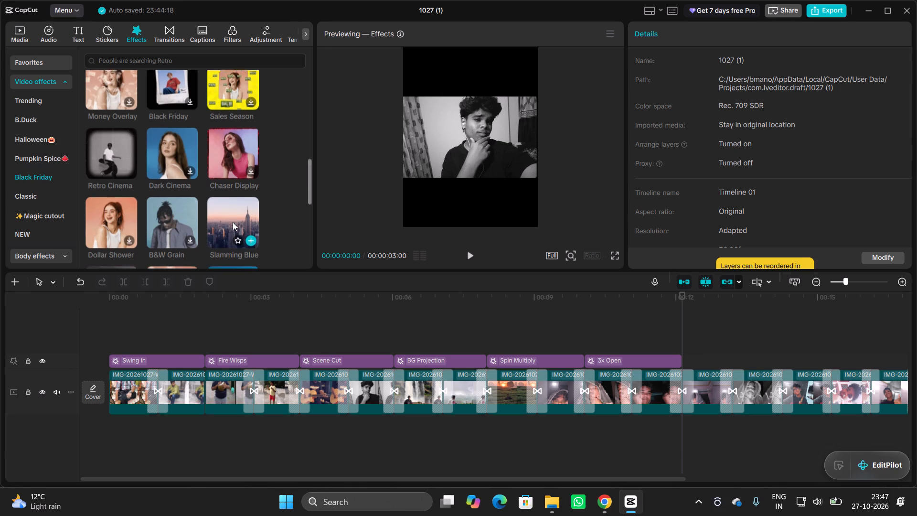
pyautogui.scroll(-1, 233, 222)
pyautogui.scroll(-1, 108, 214)
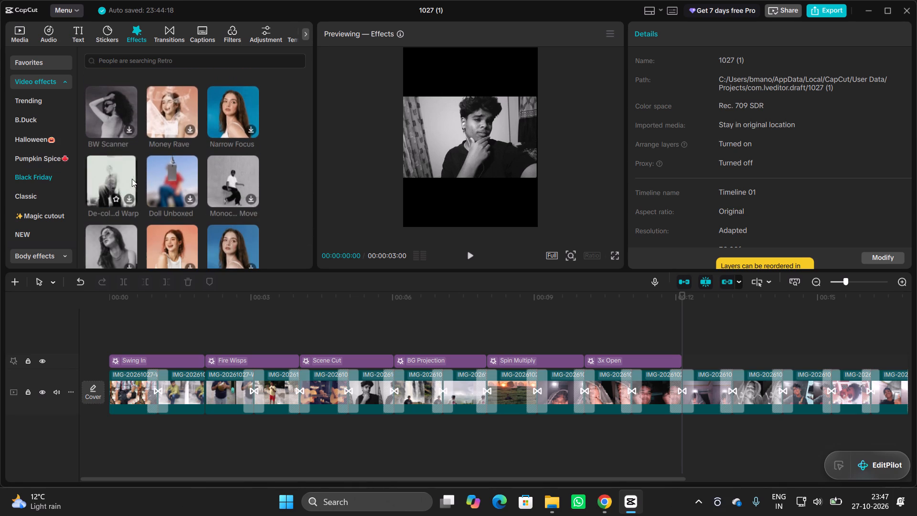
pyautogui.doubleClick(111, 174)
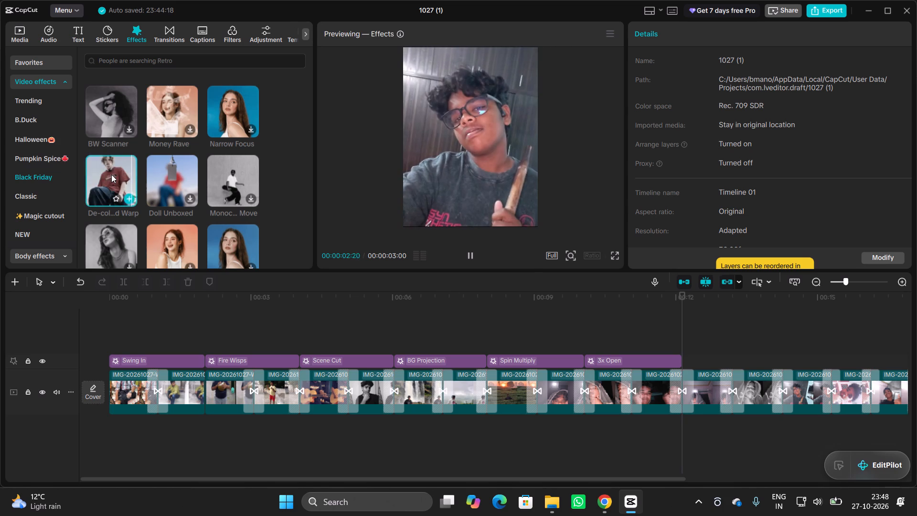
pyautogui.click(127, 195)
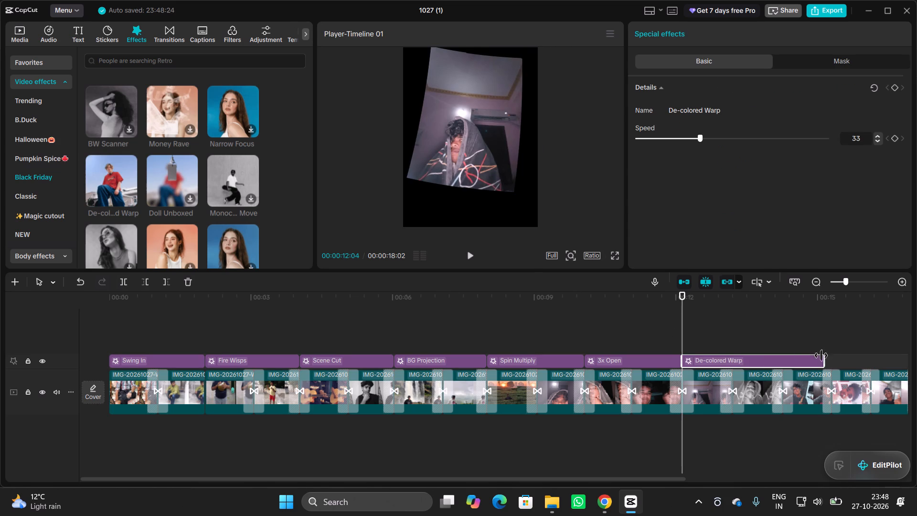
# Shorten the De-colored Warp effect by trimming its end to the photo transition at about 00:00:14:08.
pyautogui.moveTo(820, 359); pyautogui.dragTo(823, 356)
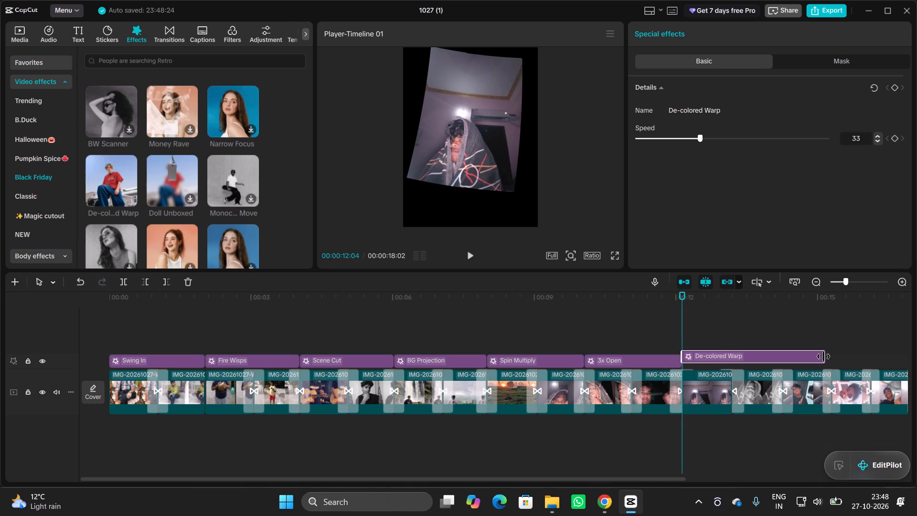
pyautogui.moveTo(823, 356); pyautogui.dragTo(826, 357)
pyautogui.moveTo(807, 362); pyautogui.dragTo(800, 362)
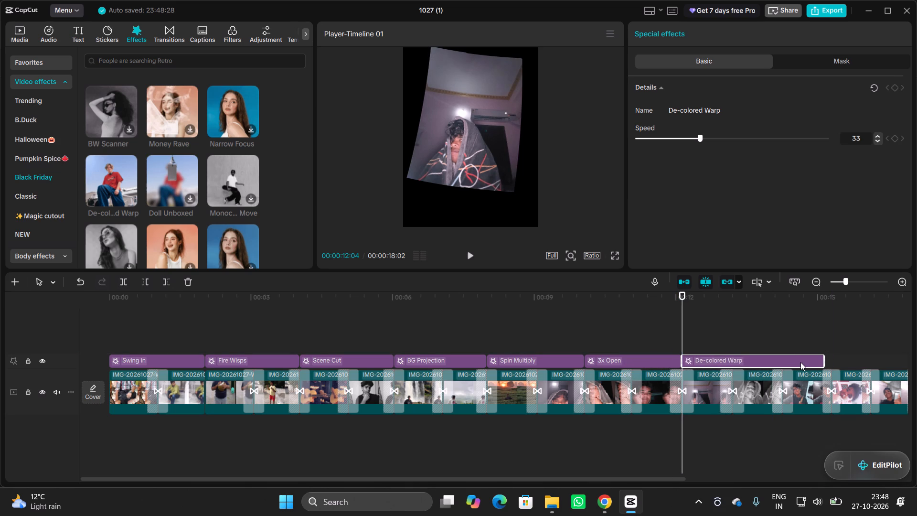
pyautogui.click(800, 362)
pyautogui.moveTo(824, 357); pyautogui.dragTo(785, 361)
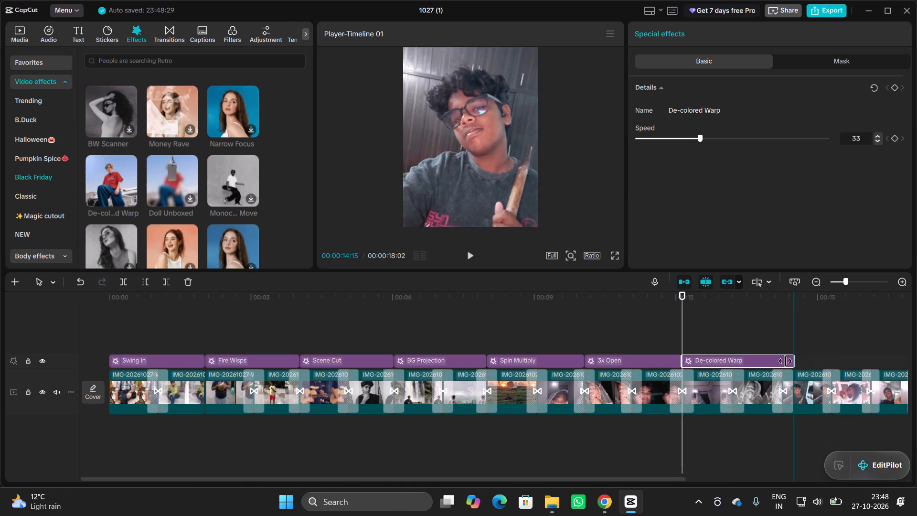
pyautogui.moveTo(785, 361); pyautogui.dragTo(780, 362)
# Scrub through the timeline from Spin Multiply to just past De-colored Warp to check the effects in the preview.
pyautogui.moveTo(683, 341); pyautogui.dragTo(659, 341)
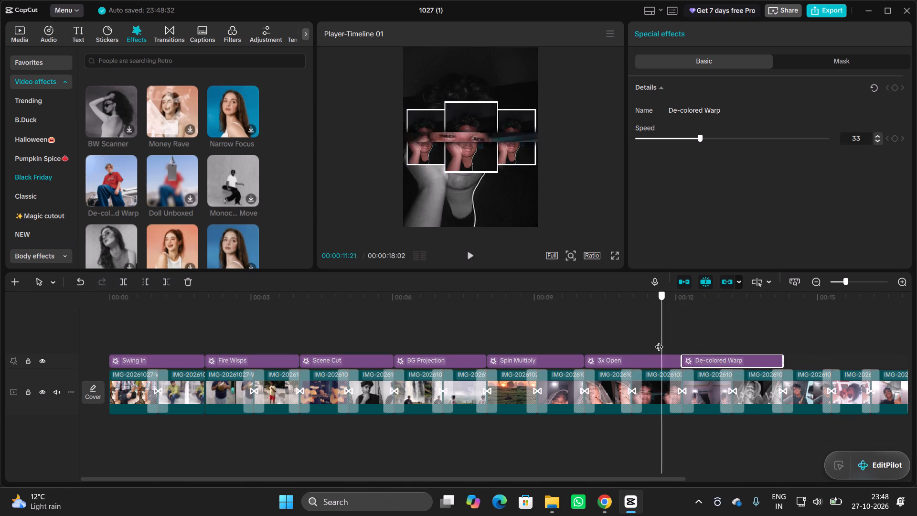
pyautogui.moveTo(659, 341); pyautogui.dragTo(510, 348)
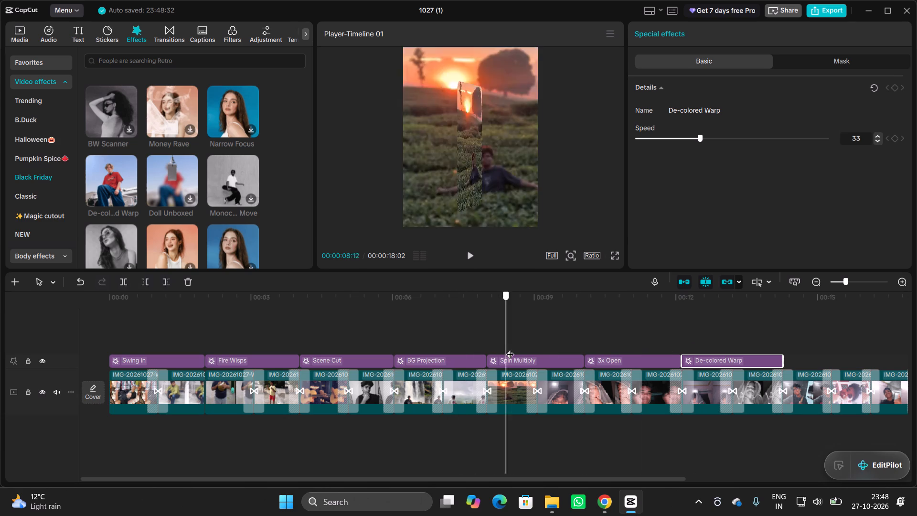
pyautogui.moveTo(510, 348); pyautogui.dragTo(644, 352)
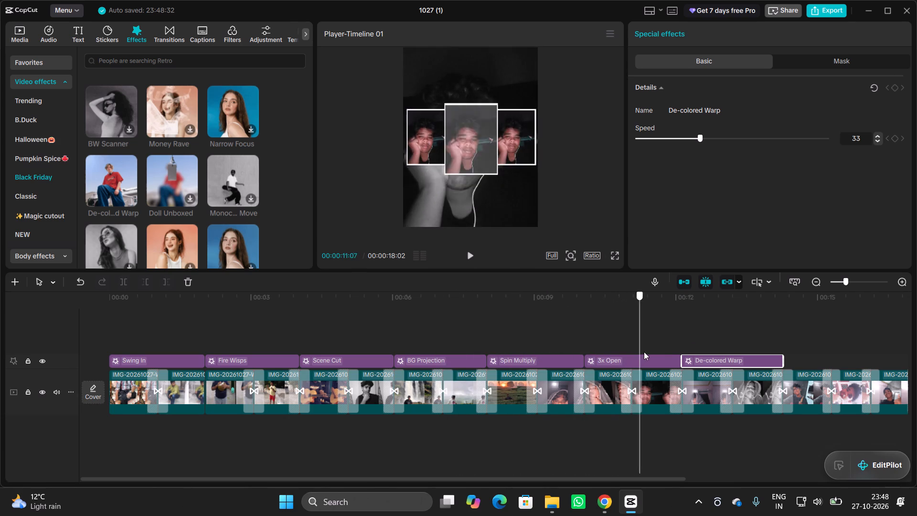
pyautogui.moveTo(644, 352); pyautogui.dragTo(736, 347)
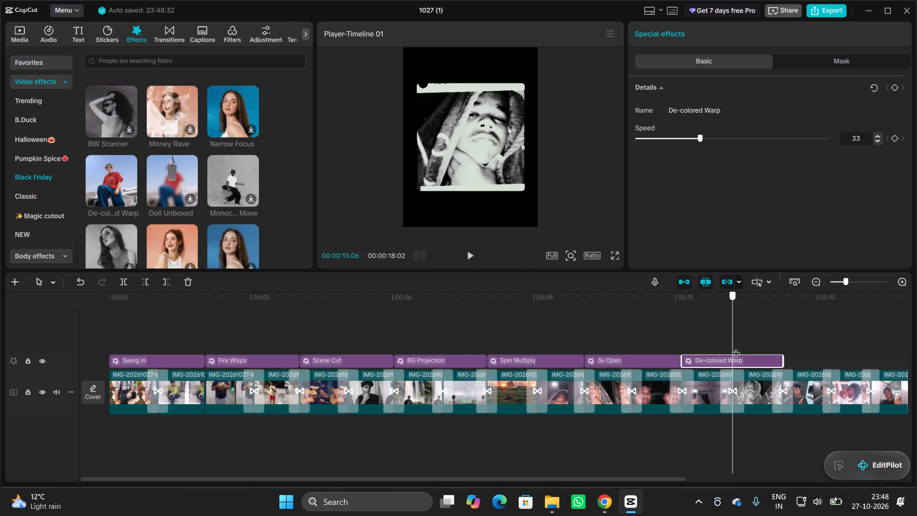
pyautogui.moveTo(736, 347); pyautogui.dragTo(763, 346)
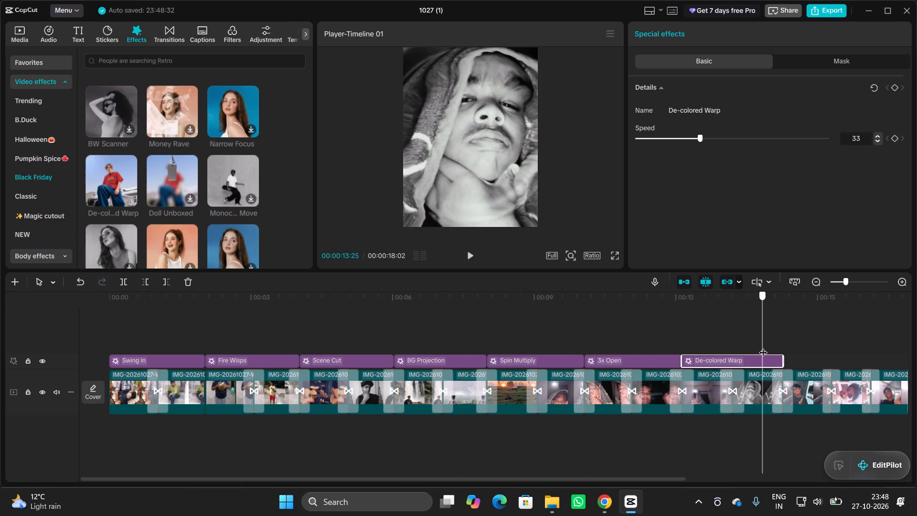
pyautogui.moveTo(763, 346); pyautogui.dragTo(796, 348)
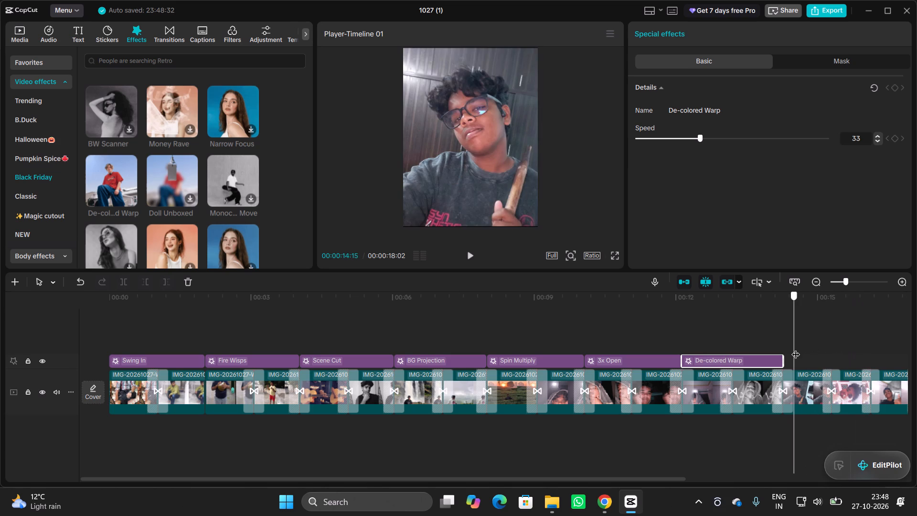
# Place the playhead at the end of the De-colored Warp effect, at 00:00:14:08.
pyautogui.moveTo(796, 348); pyautogui.dragTo(786, 352)
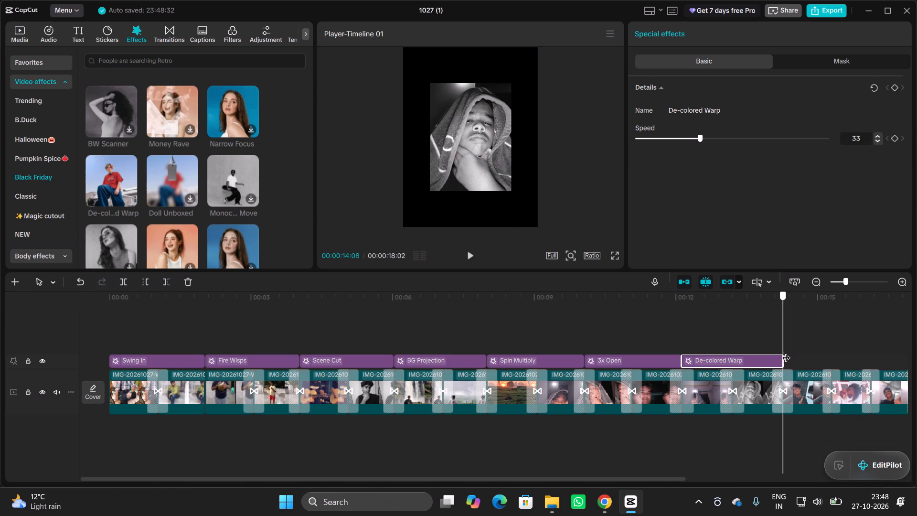
pyautogui.moveTo(786, 352); pyautogui.dragTo(785, 352)
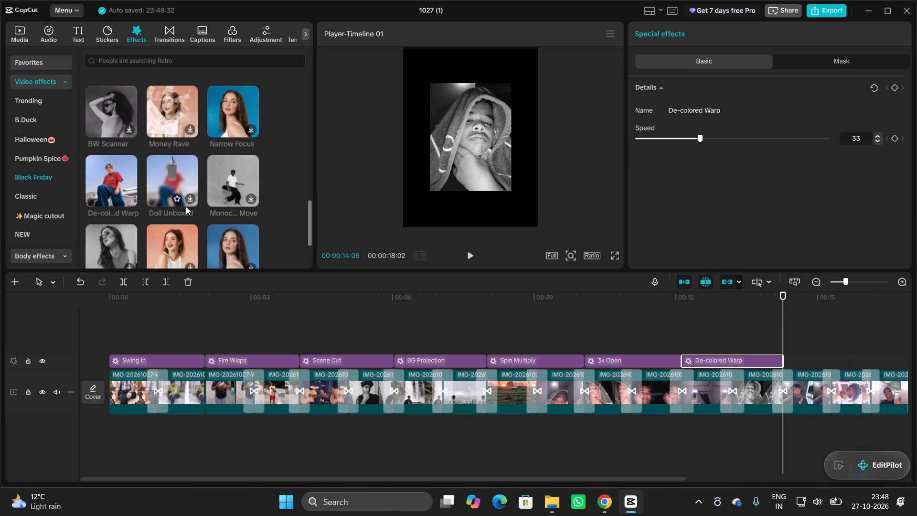
# Browse the Classic and Edits video effects and the other effect categories for one to follow De-colored Warp.
pyautogui.hscroll(1, 186, 206)
pyautogui.scroll(-1, 236, 198)
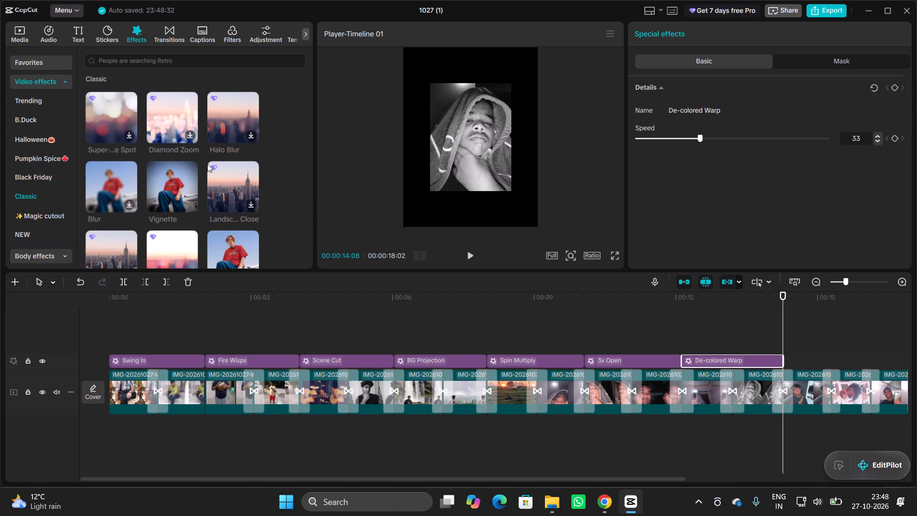
pyautogui.scroll(-9, 207, 164)
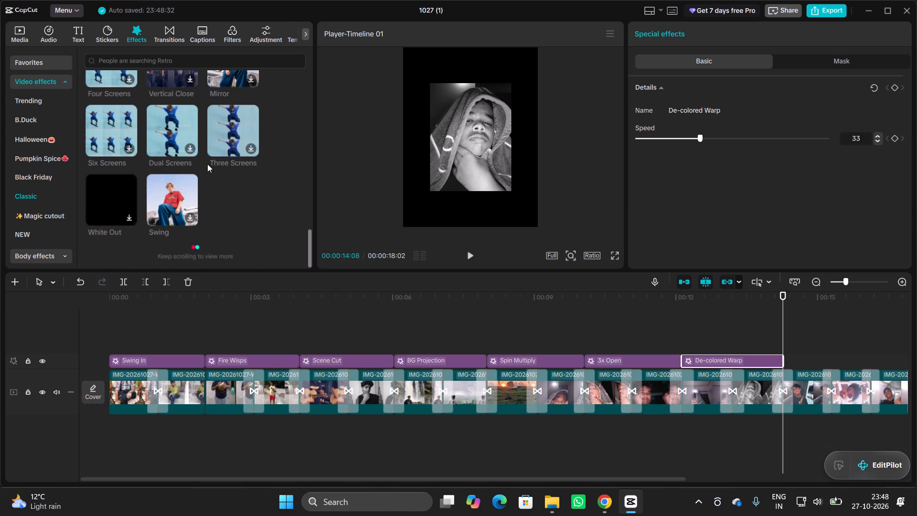
pyautogui.scroll(-1, 52, 227)
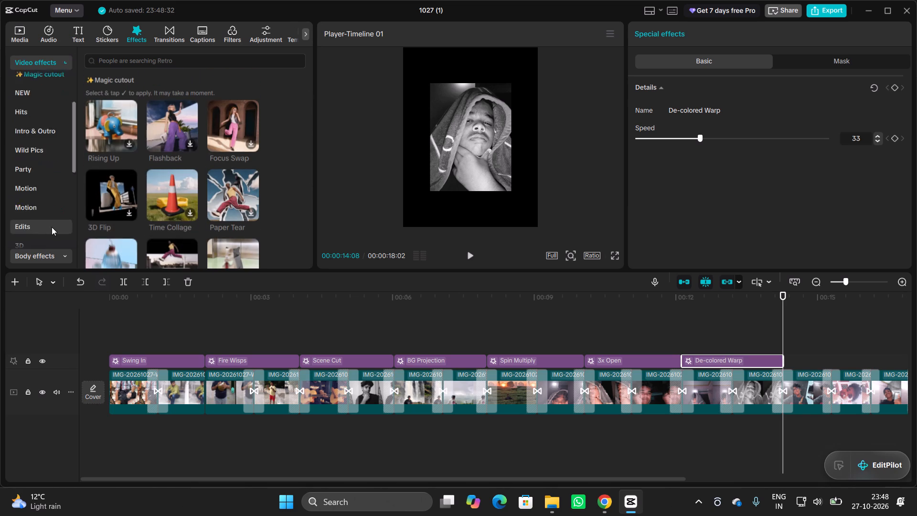
pyautogui.scroll(-1, 52, 227)
pyautogui.click(33, 179)
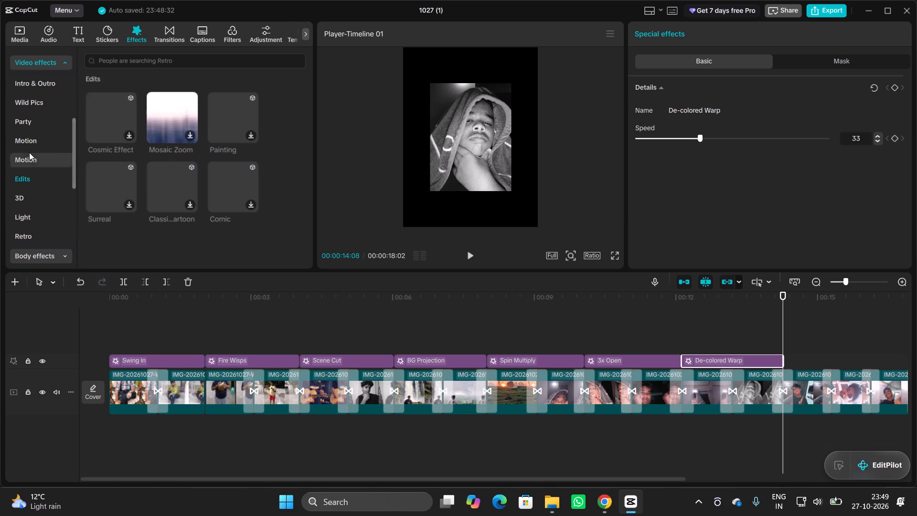
pyautogui.scroll(-2, 30, 152)
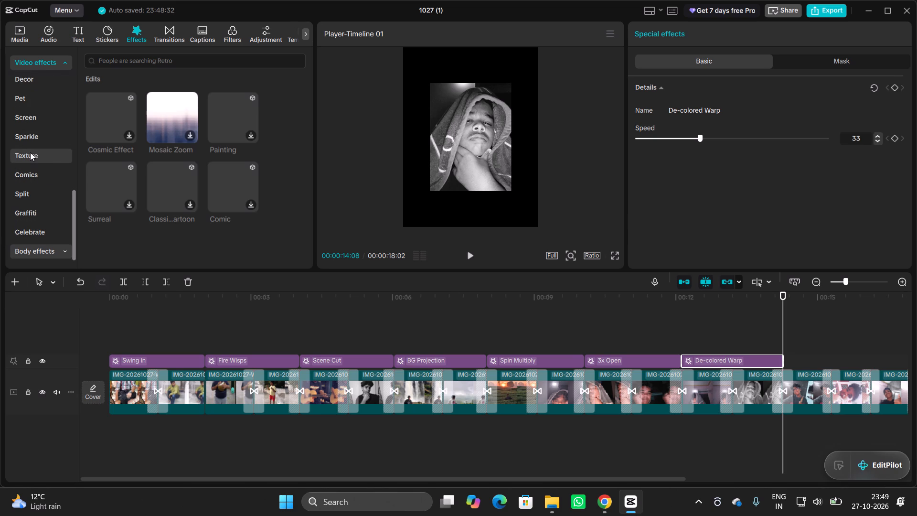
pyautogui.scroll(-1, 30, 152)
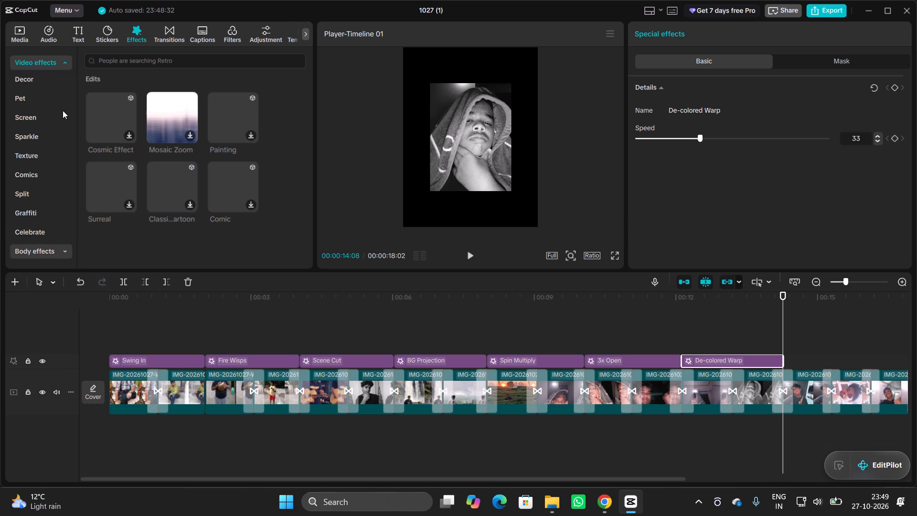
pyautogui.scroll(2, 40, 126)
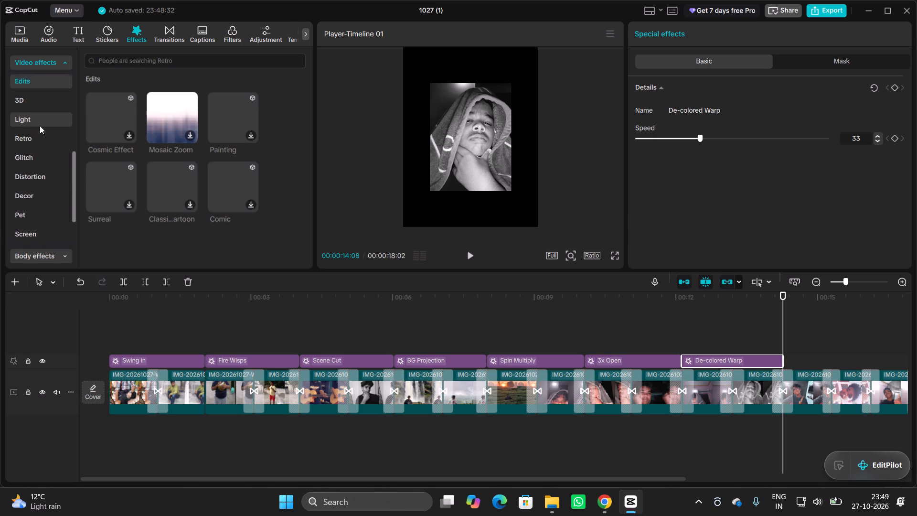
pyautogui.scroll(1, 40, 126)
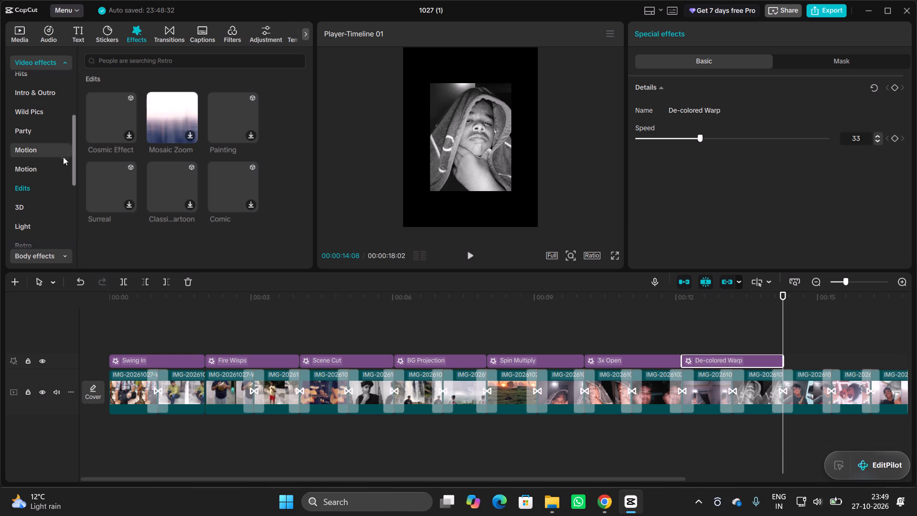
pyautogui.click(34, 140)
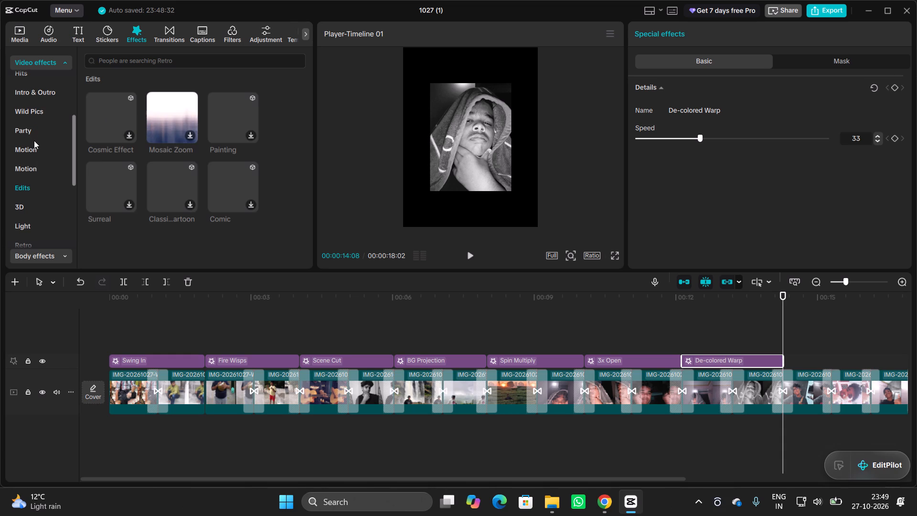
# Browse the Intro & Outro video effects for one to follow De-colored Warp.
pyautogui.click(47, 91)
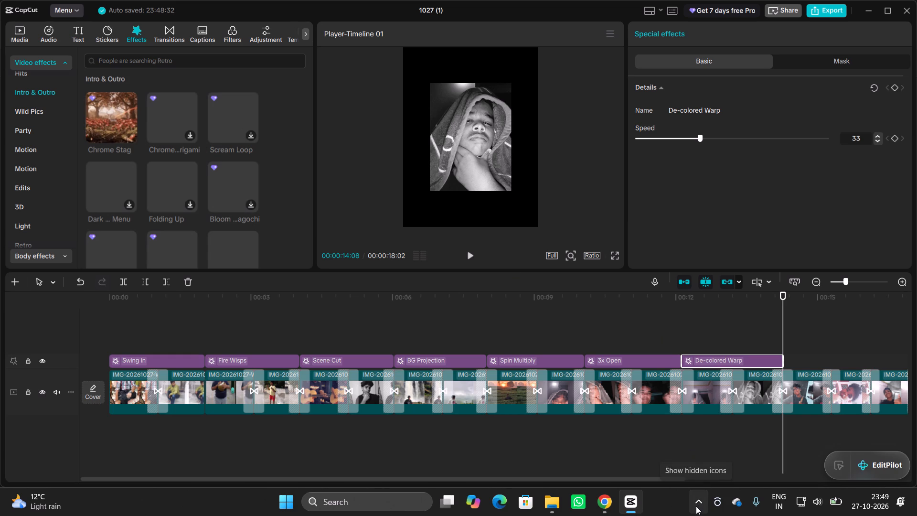
pyautogui.scroll(-2, 282, 261)
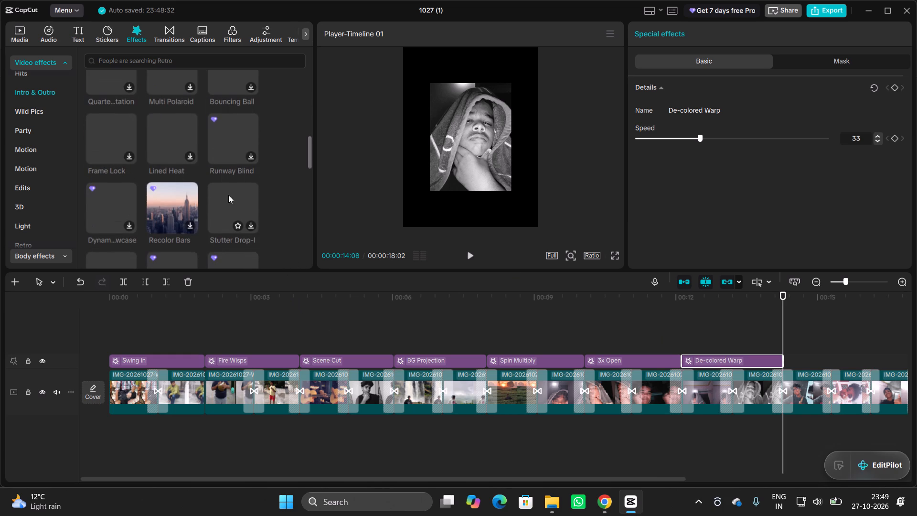
pyautogui.scroll(1, 184, 172)
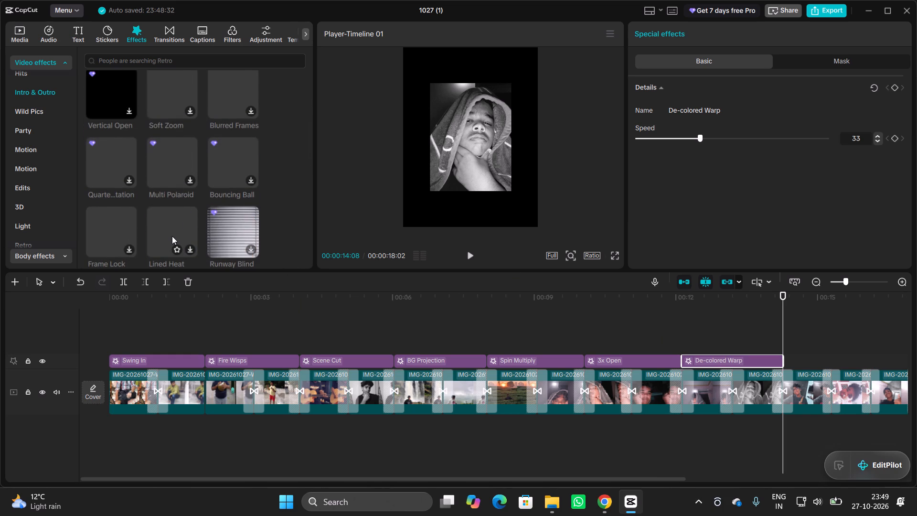
pyautogui.scroll(1, 190, 129)
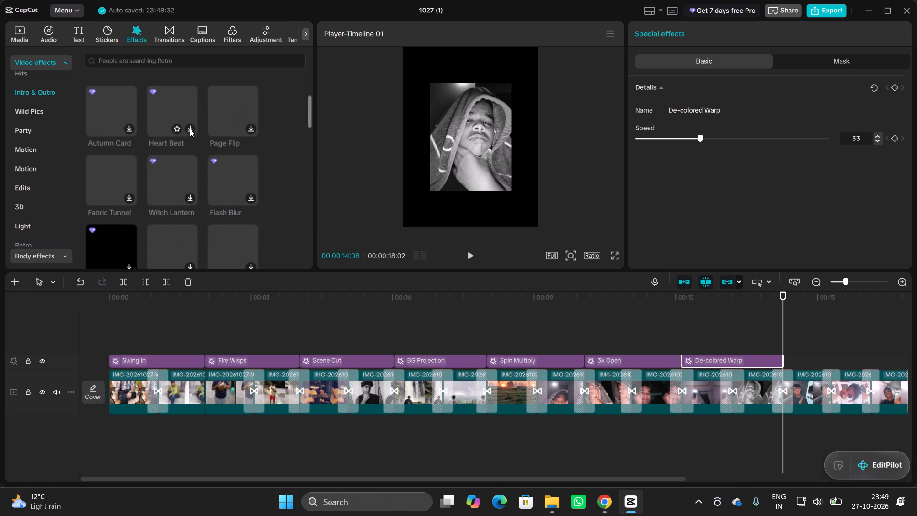
pyautogui.scroll(1, 164, 146)
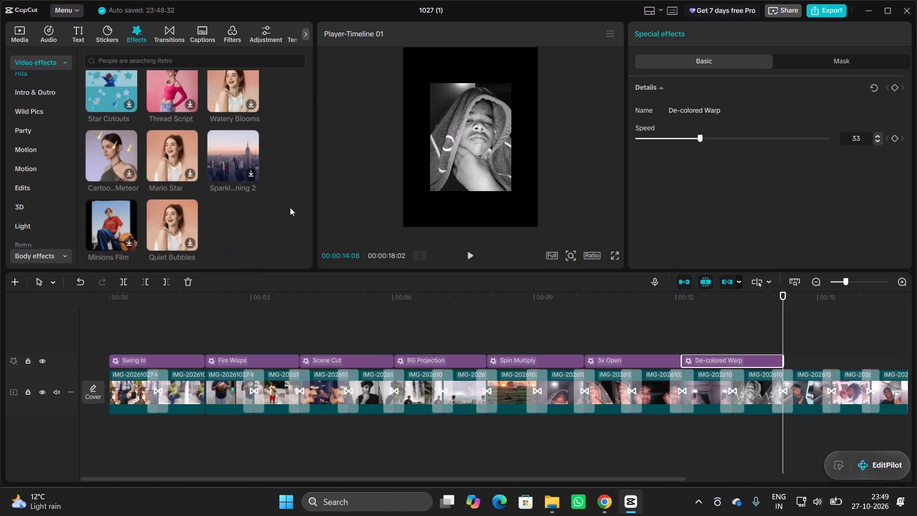
pyautogui.scroll(-5, 155, 164)
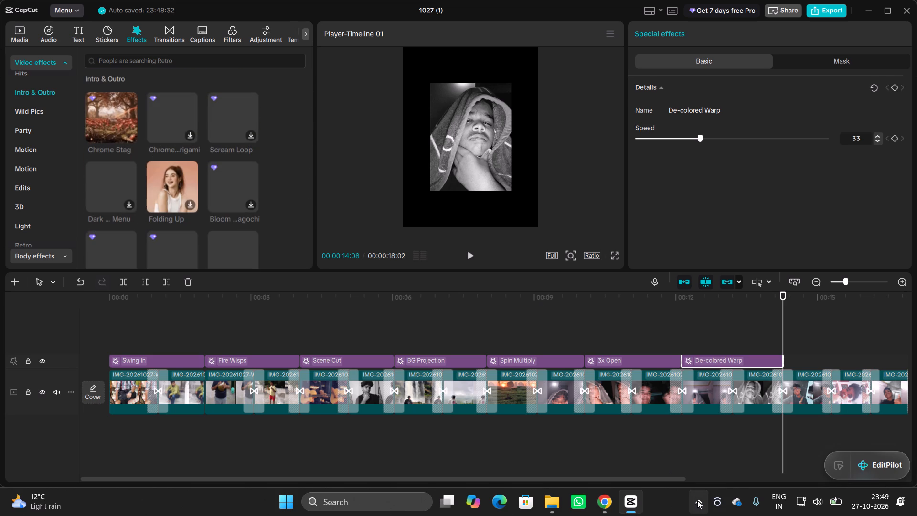
# Switch to Proton VPN and change the connection to a different server.
pyautogui.click(697, 505)
pyautogui.click(744, 394)
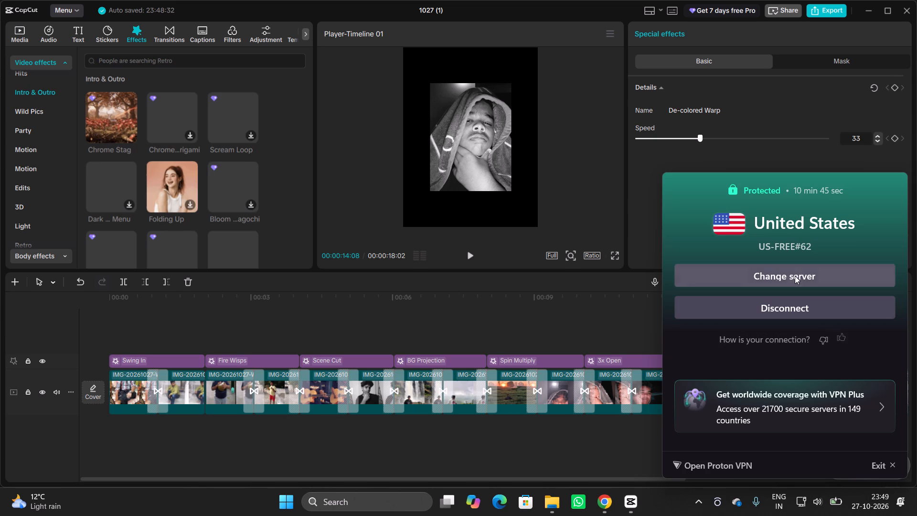
pyautogui.click(796, 274)
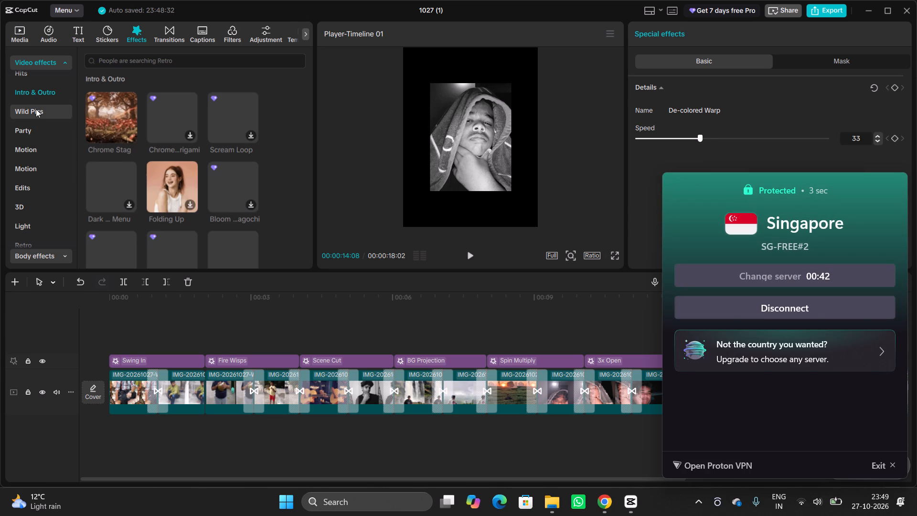
# Return to CapCut and look through the whole Trending video effects list, examining the effect thumbnails for one to follow De-colored Warp.
pyautogui.keyDown('ctrl'); pyautogui.scroll(-1, 36, 109); pyautogui.keyUp('ctrl')
pyautogui.scroll(3, 33, 94)
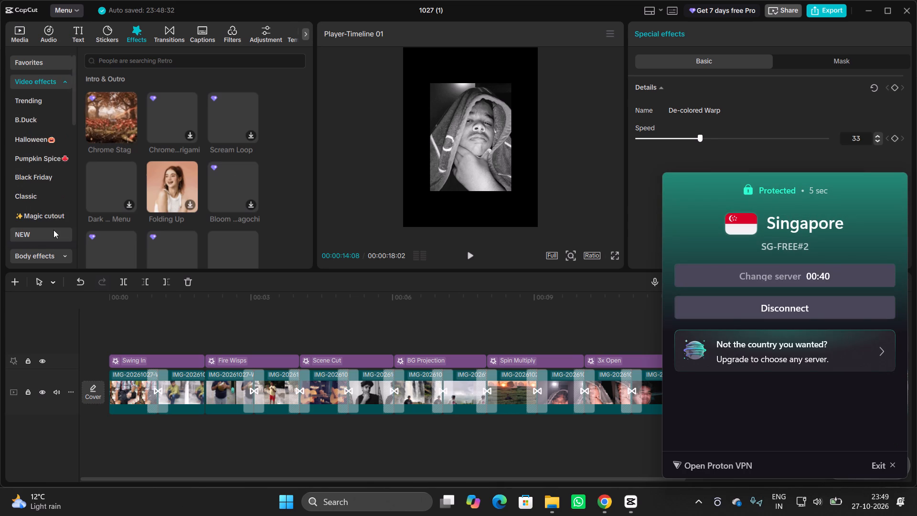
pyautogui.click(28, 107)
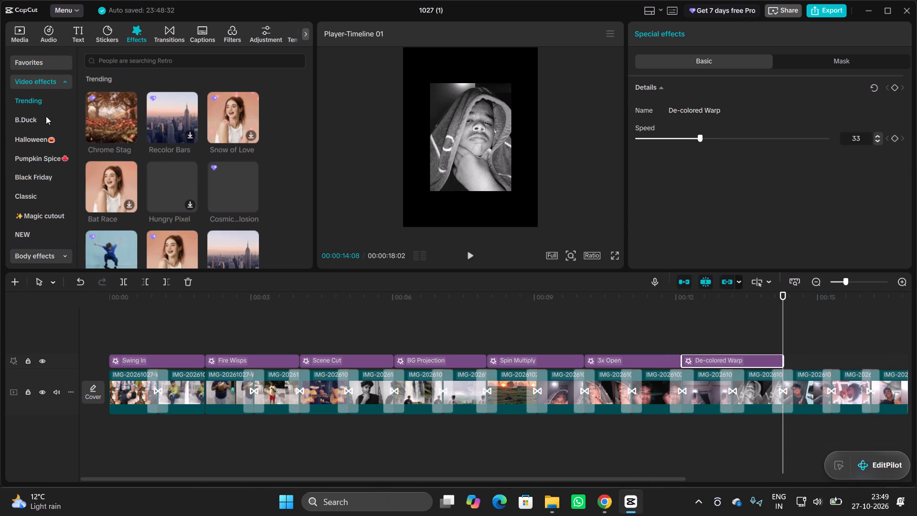
pyautogui.scroll(-5, 179, 172)
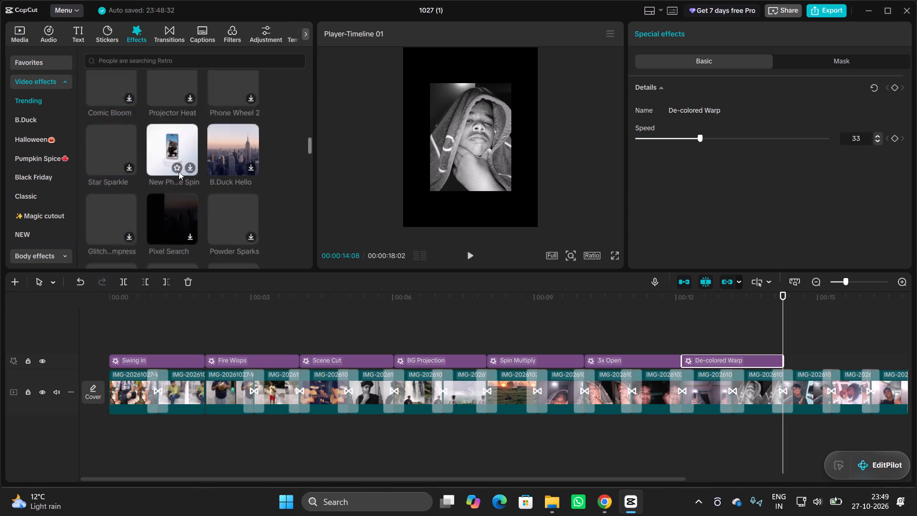
pyautogui.scroll(-1, 179, 172)
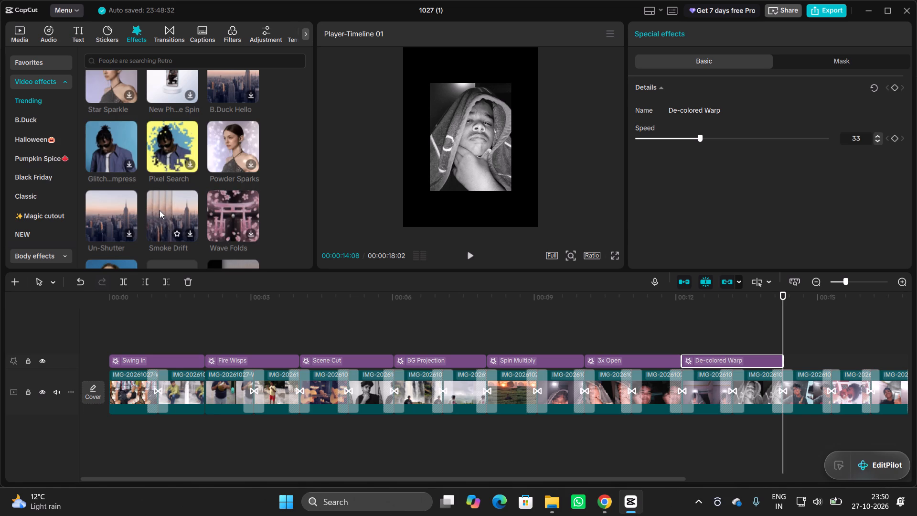
pyautogui.scroll(-1, 160, 210)
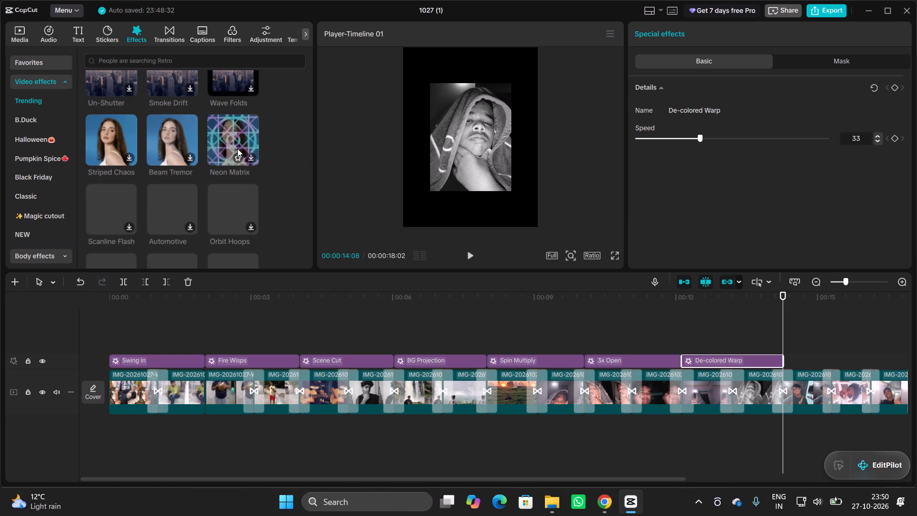
pyautogui.scroll(-1, 237, 149)
pyautogui.scroll(2, 237, 149)
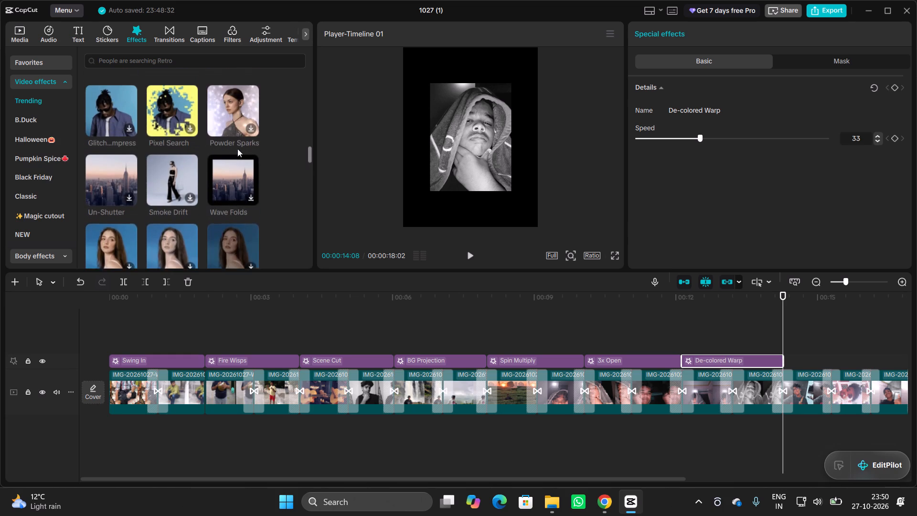
pyautogui.scroll(1, 102, 217)
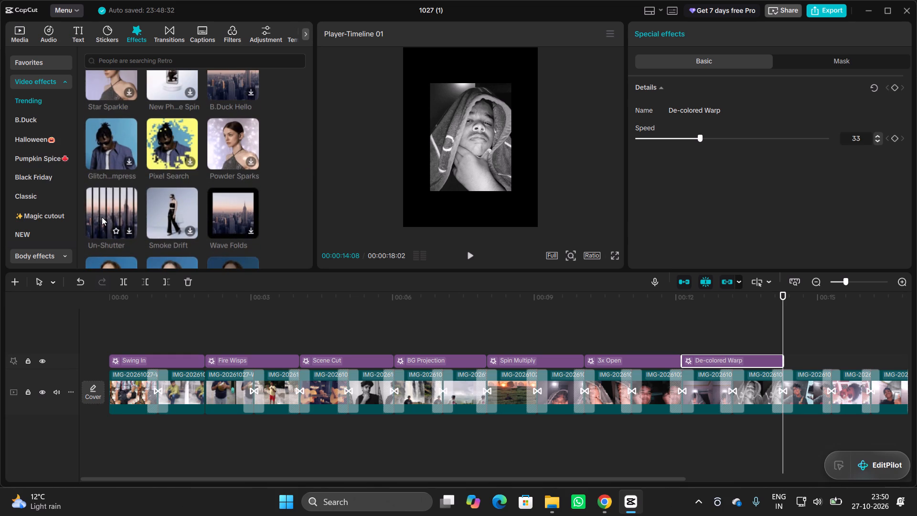
pyautogui.scroll(1, 102, 217)
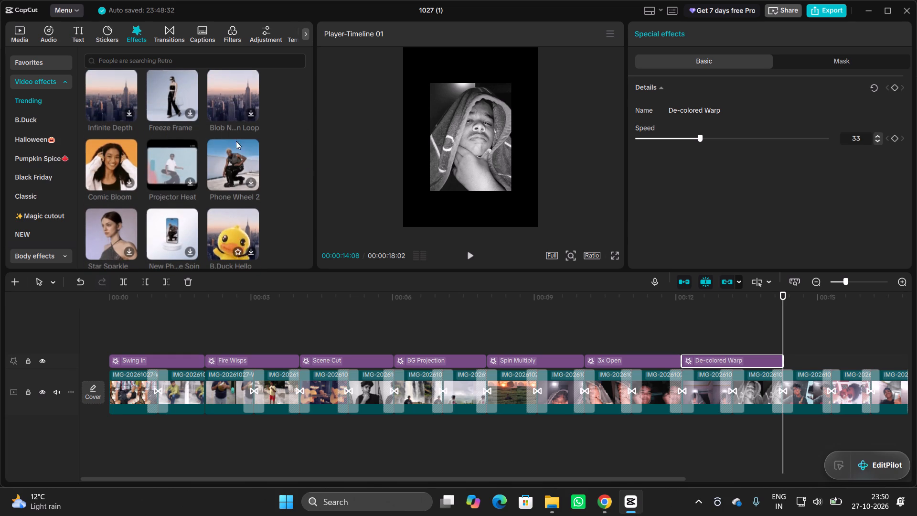
pyautogui.scroll(1, 230, 98)
pyautogui.scroll(-1, 94, 148)
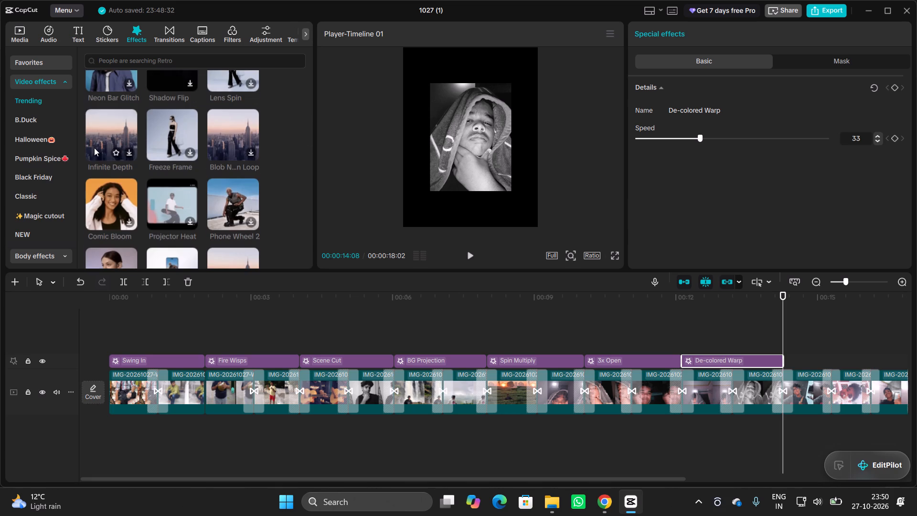
pyautogui.scroll(-1, 94, 148)
pyautogui.scroll(-2, 146, 190)
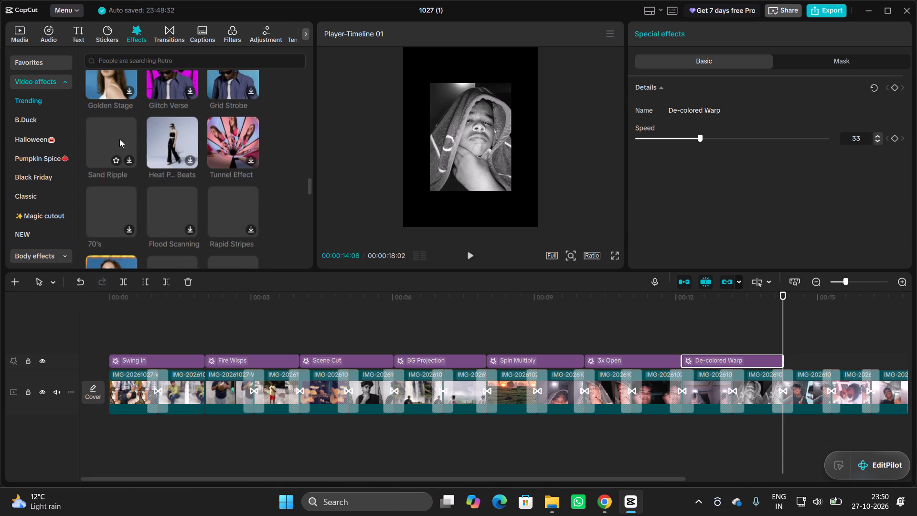
pyautogui.scroll(-1, 113, 144)
pyautogui.scroll(-1, 132, 187)
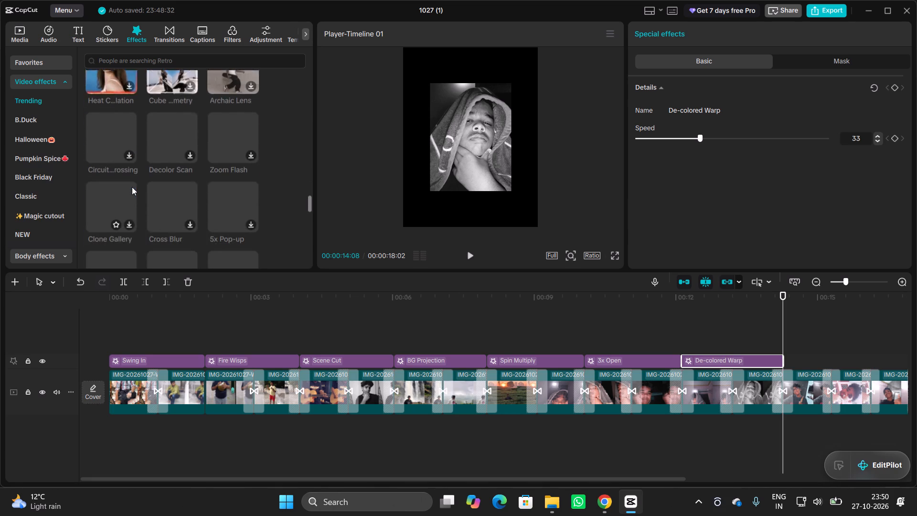
pyautogui.scroll(-1, 132, 187)
pyautogui.scroll(1, 219, 121)
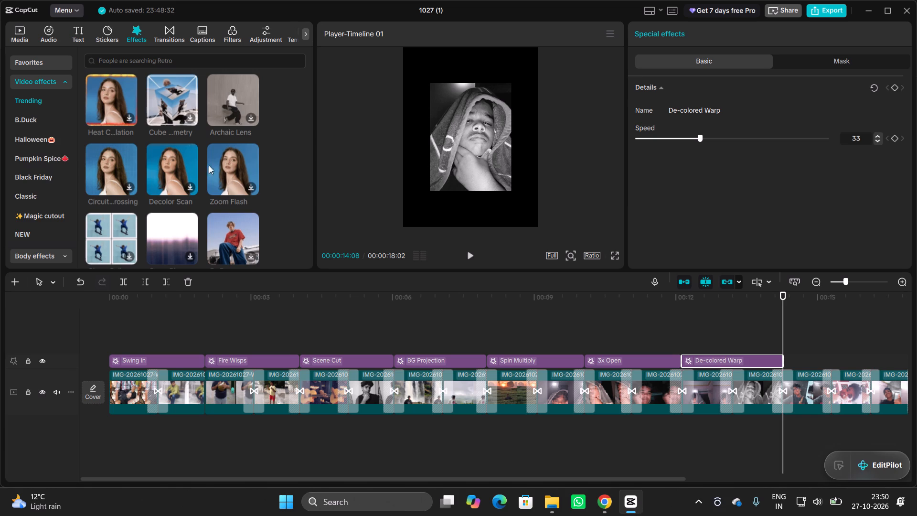
pyautogui.scroll(-1, 224, 166)
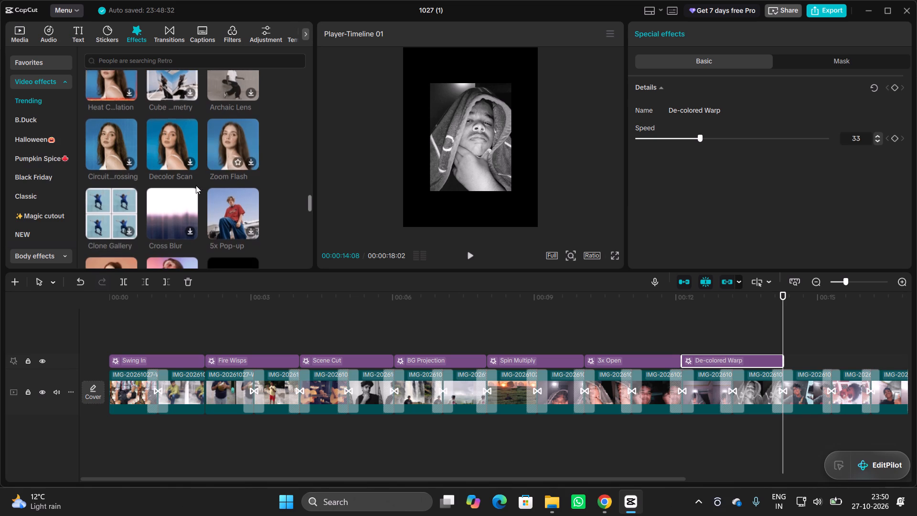
pyautogui.scroll(-1, 155, 210)
pyautogui.scroll(-1, 220, 214)
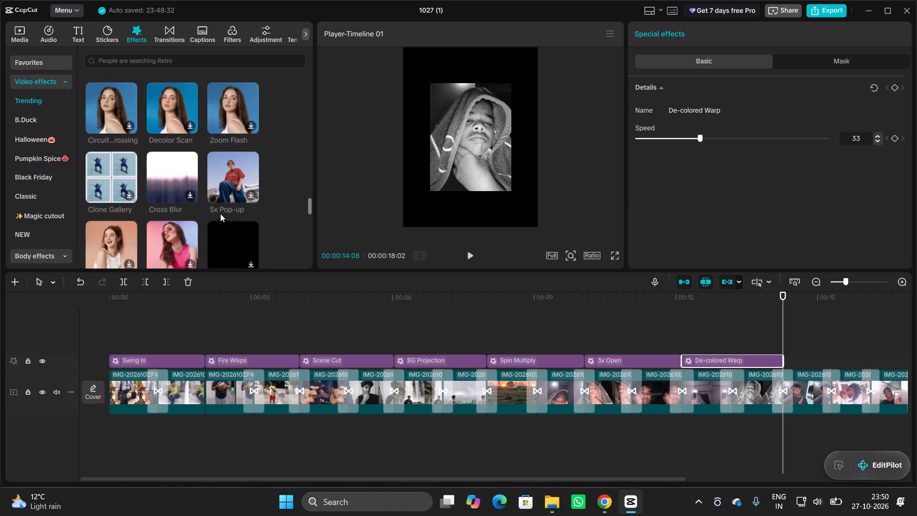
pyautogui.scroll(-1, 220, 214)
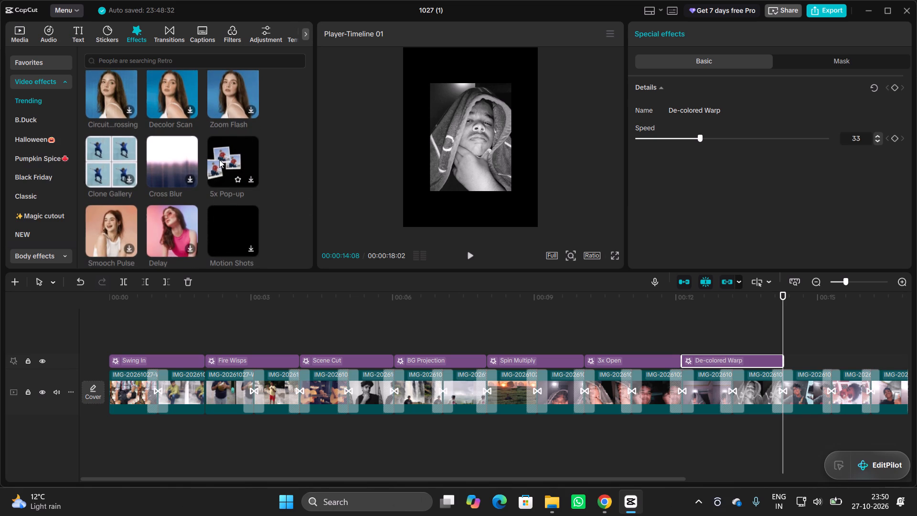
pyautogui.scroll(-1, 219, 160)
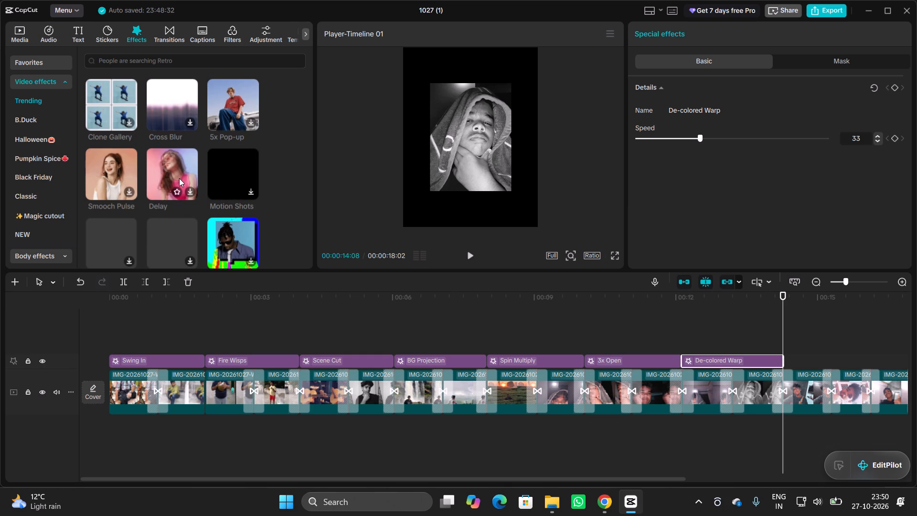
pyautogui.scroll(-1, 179, 178)
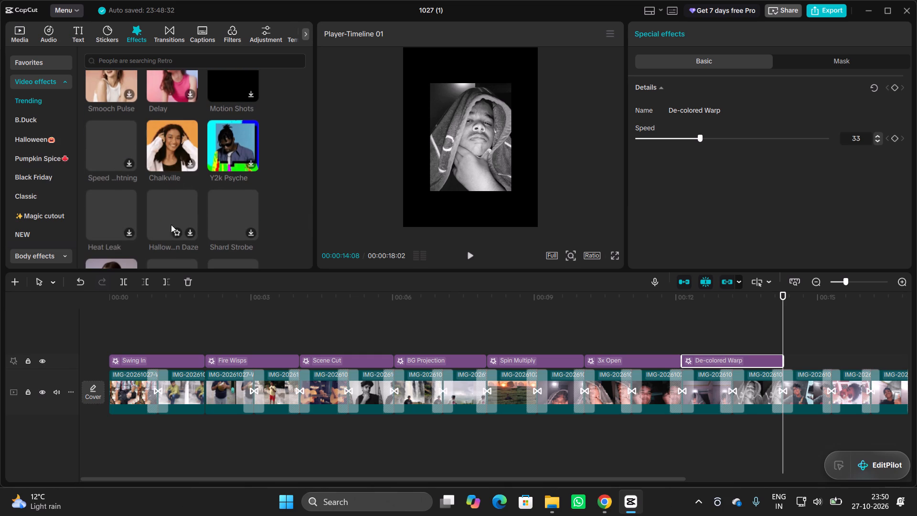
pyautogui.scroll(-1, 187, 191)
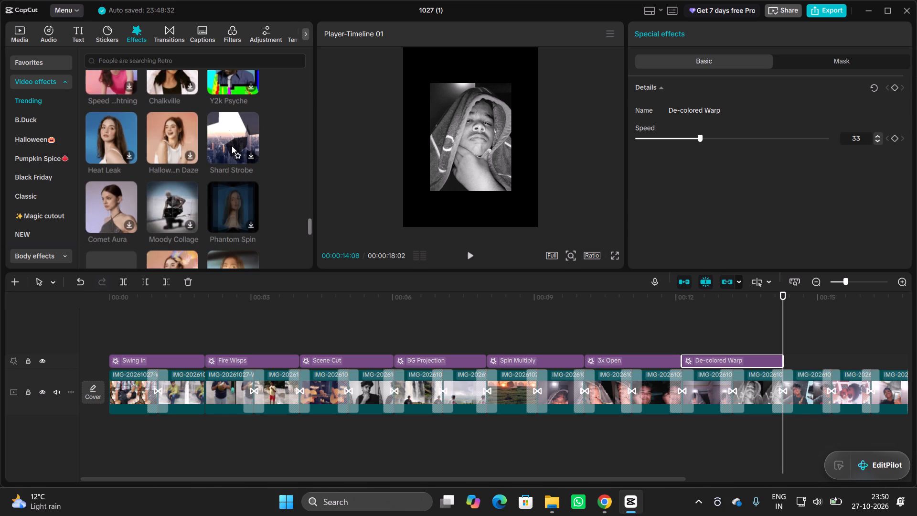
pyautogui.scroll(-1, 227, 202)
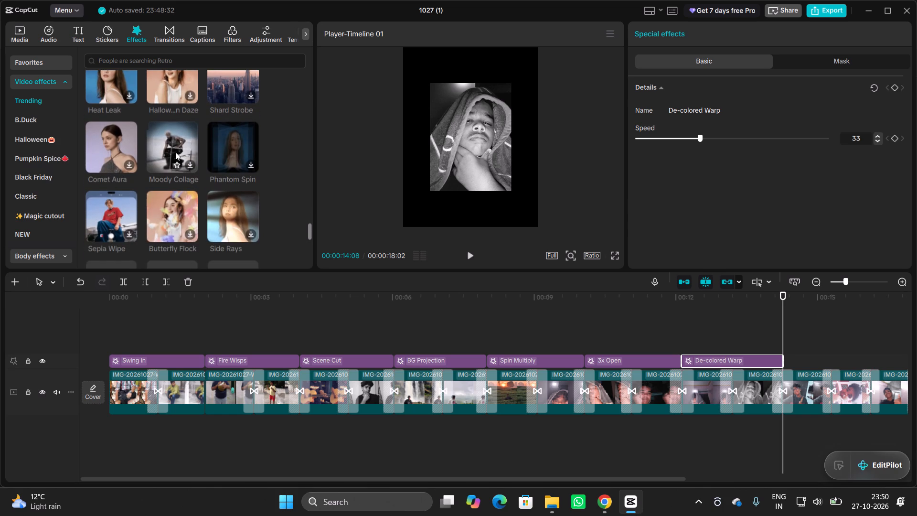
pyautogui.scroll(-1, 175, 152)
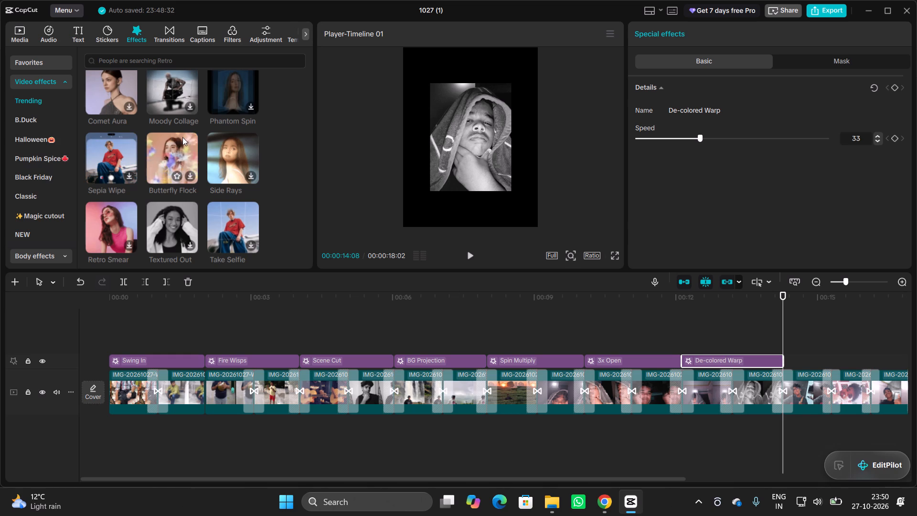
pyautogui.scroll(-1, 182, 136)
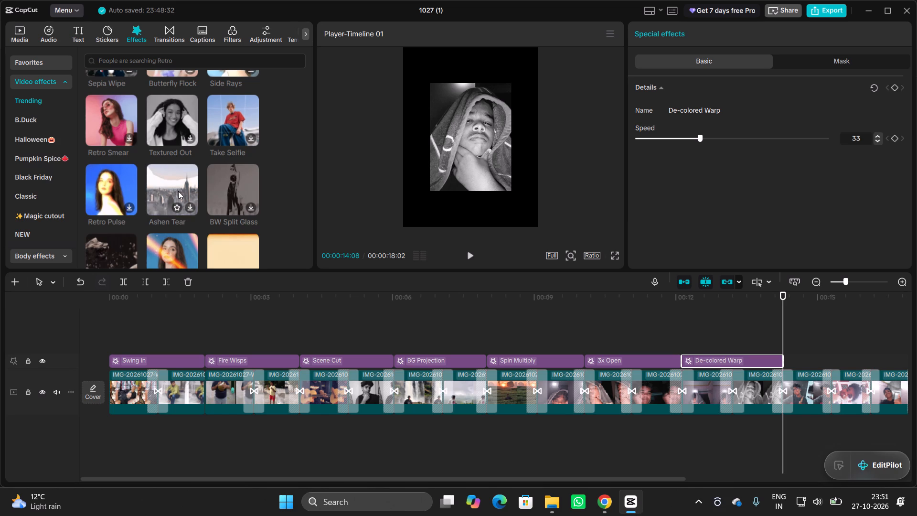
pyautogui.scroll(-1, 178, 191)
pyautogui.scroll(-1, 216, 183)
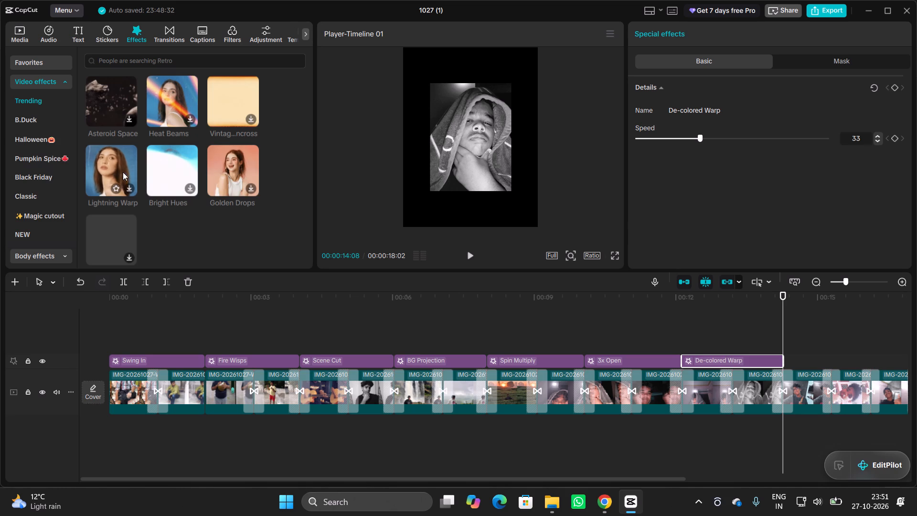
pyautogui.scroll(-1, 108, 237)
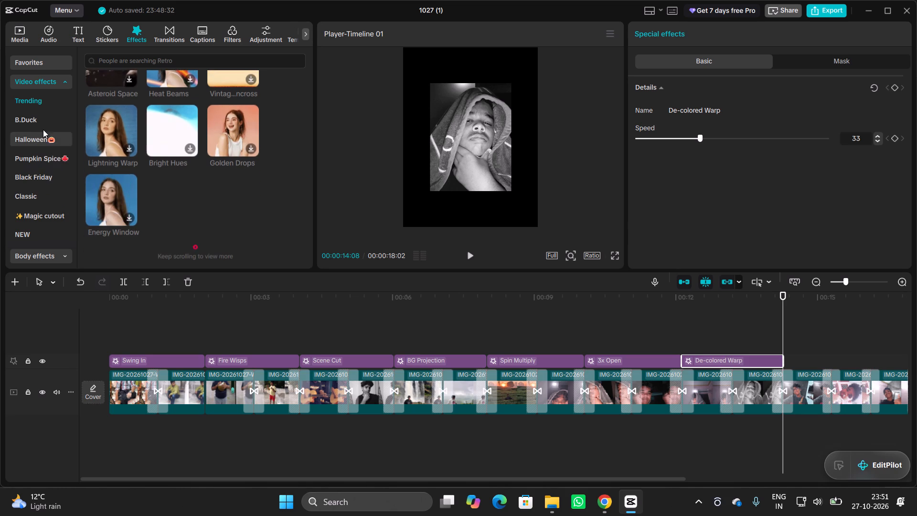
# Look through the Intro & Outro video effects again, examining the thumbnails for one to follow De-colored Warp.
pyautogui.scroll(-1, 46, 186)
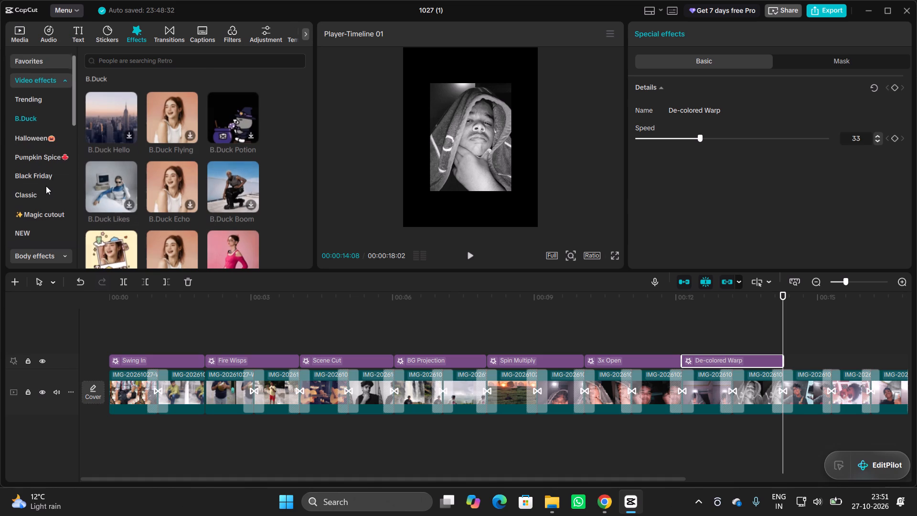
pyautogui.scroll(-2, 46, 186)
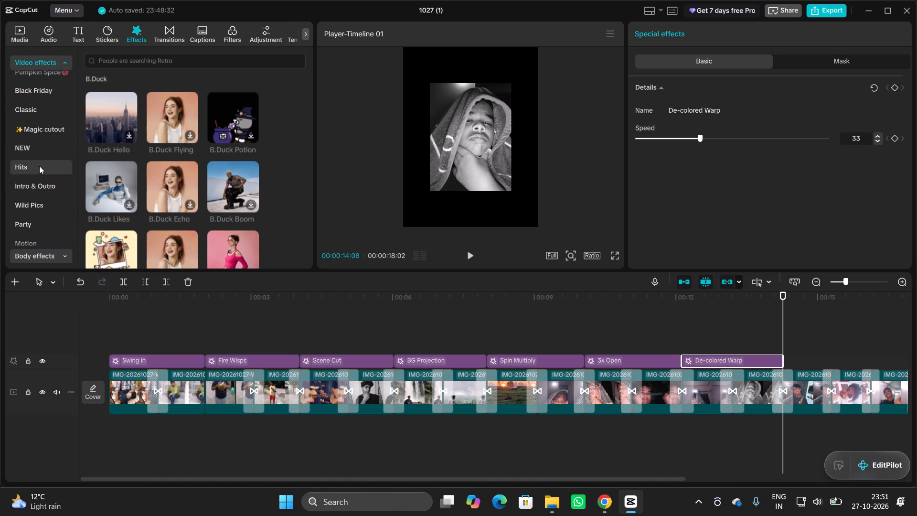
pyautogui.click(39, 166)
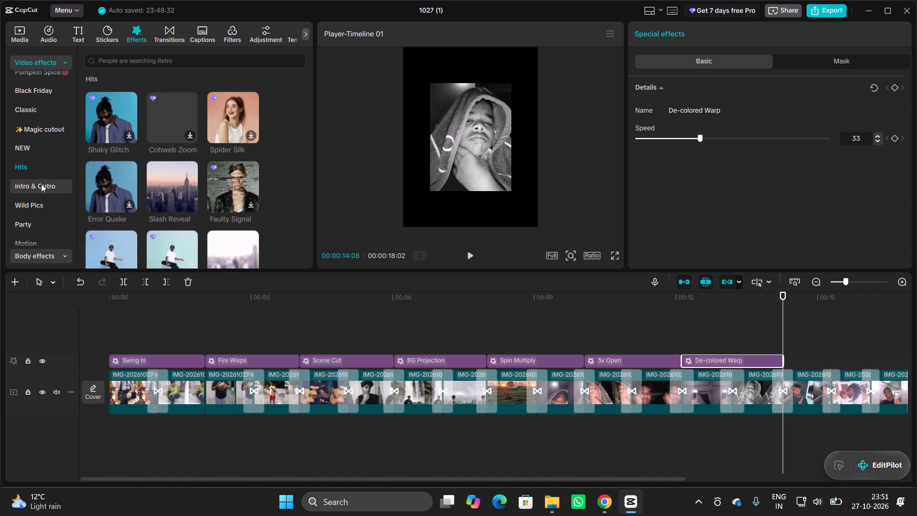
pyautogui.click(43, 186)
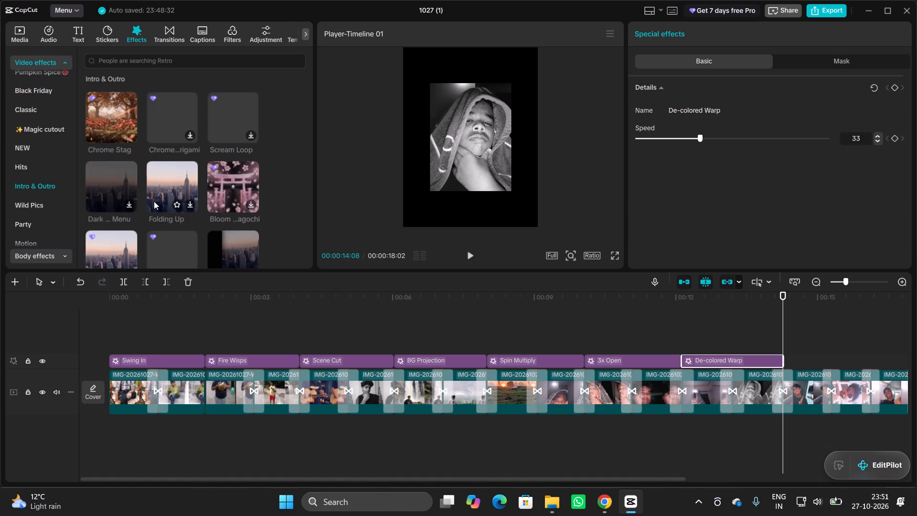
pyautogui.scroll(-1, 154, 201)
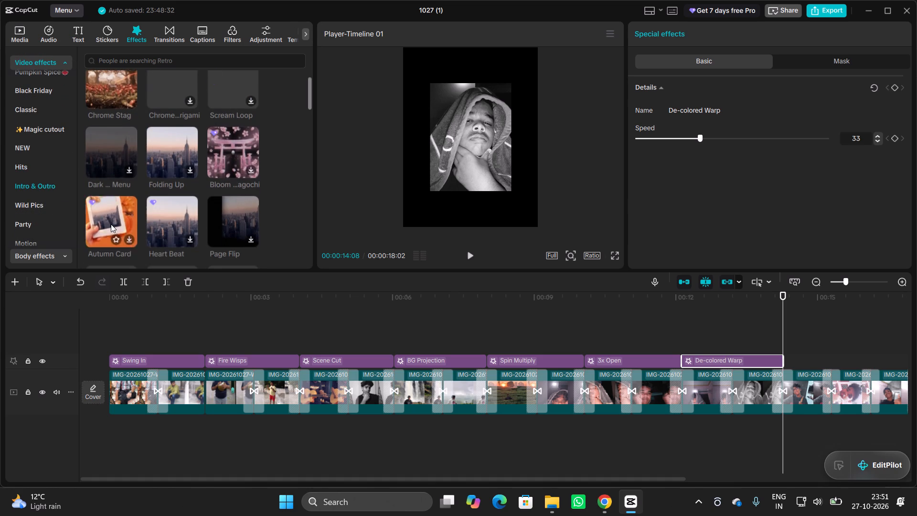
pyautogui.scroll(-1, 176, 203)
pyautogui.scroll(-1, 230, 171)
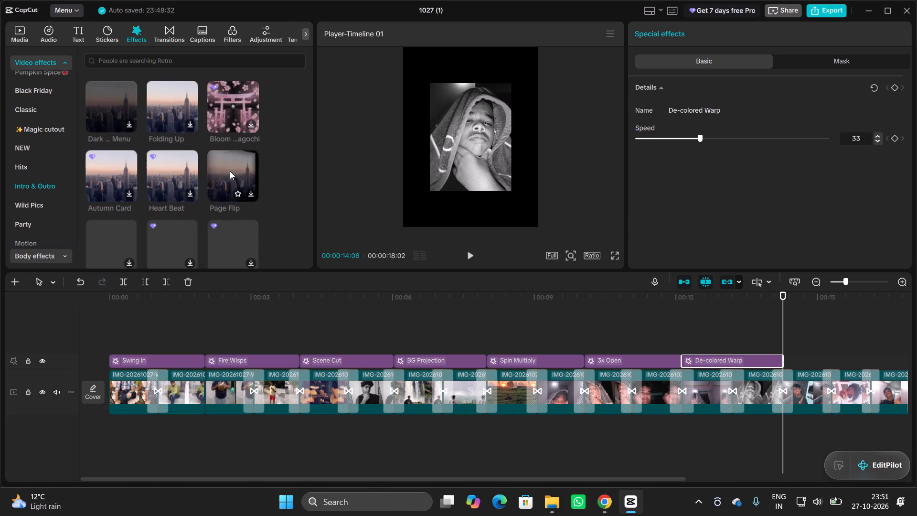
pyautogui.scroll(-2, 230, 171)
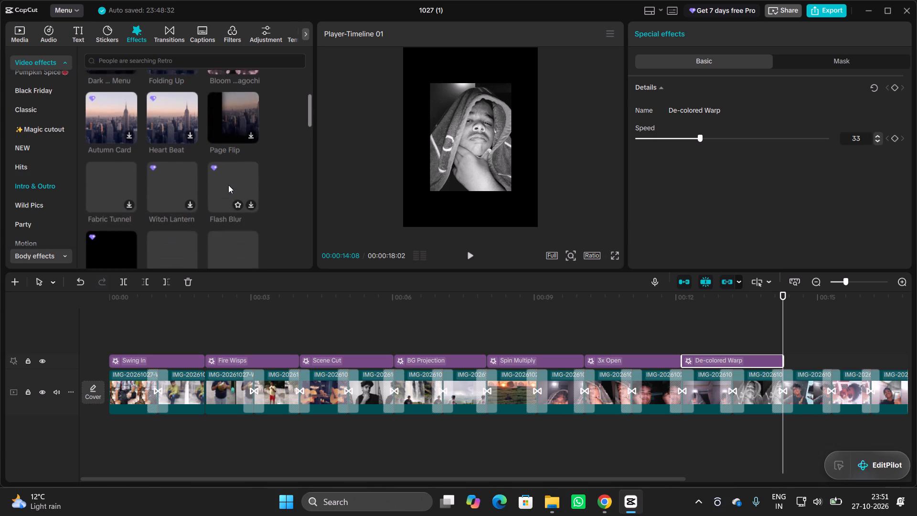
pyautogui.scroll(-1, 228, 185)
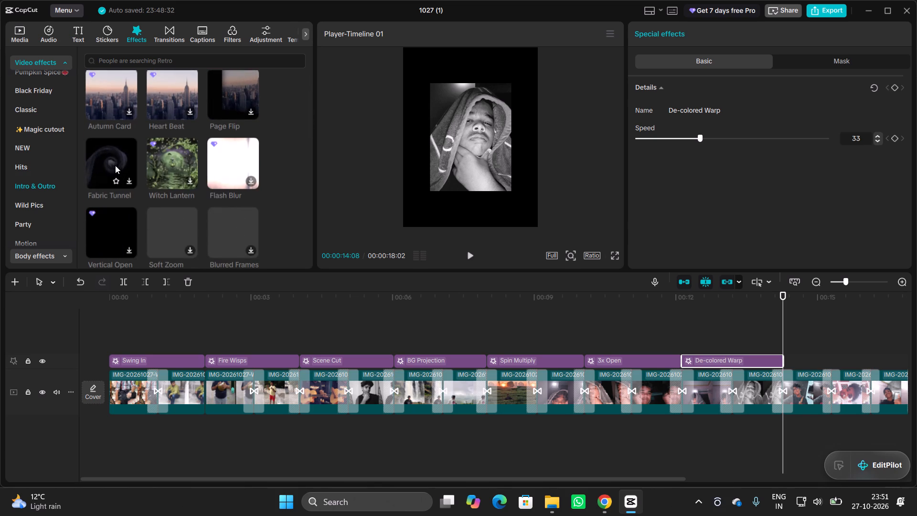
pyautogui.scroll(-1, 181, 244)
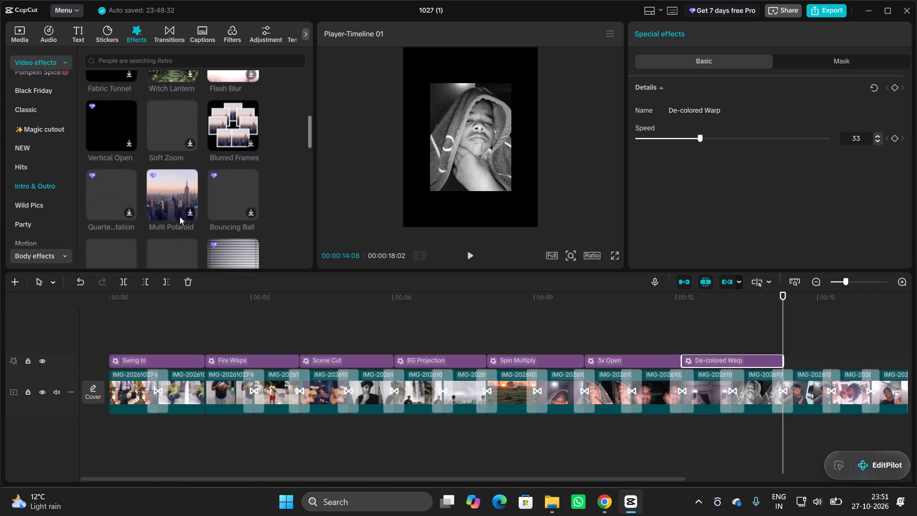
pyautogui.scroll(-1, 235, 181)
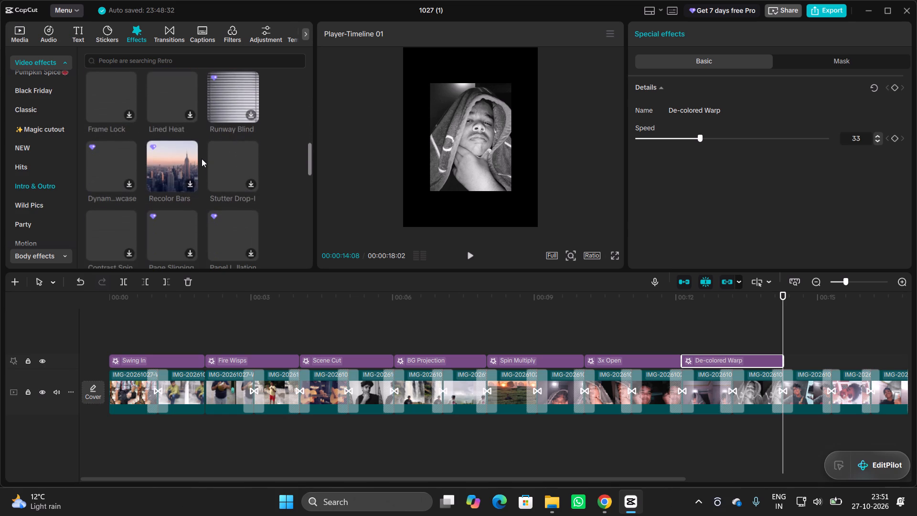
pyautogui.scroll(1, 202, 159)
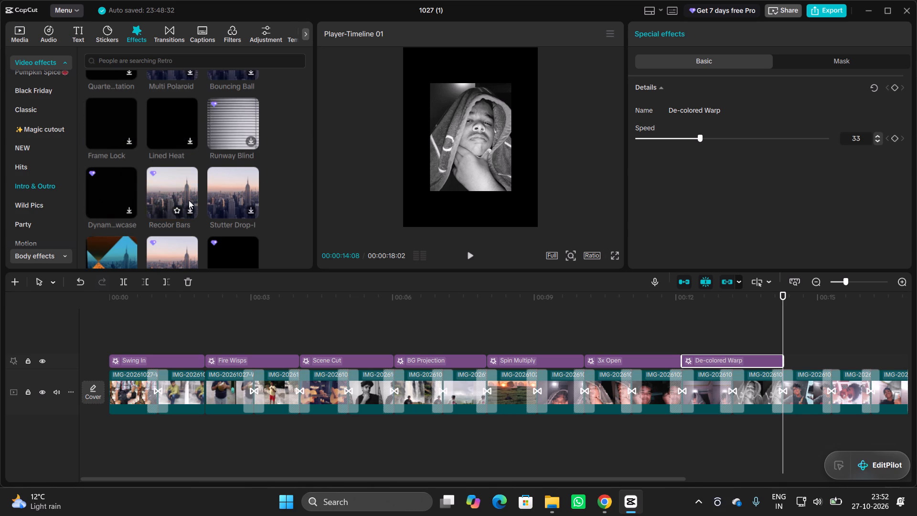
pyautogui.scroll(-2, 189, 200)
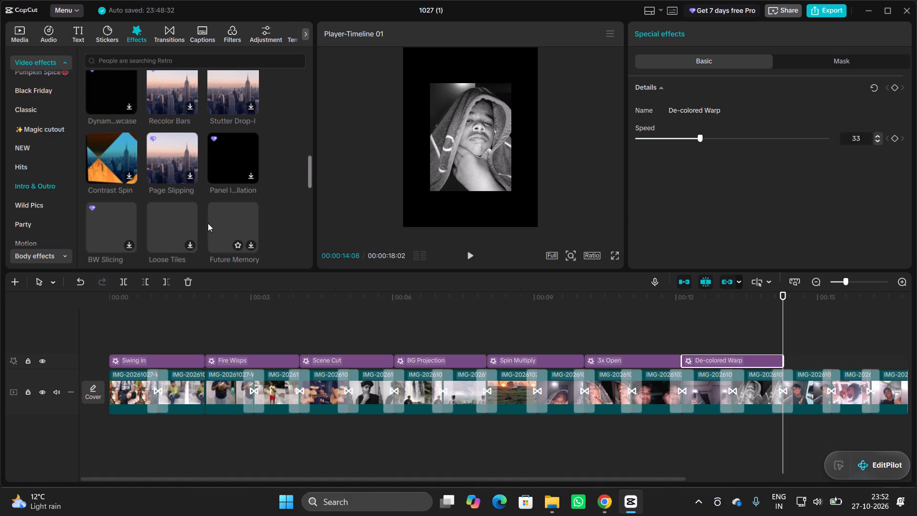
pyautogui.scroll(-1, 171, 198)
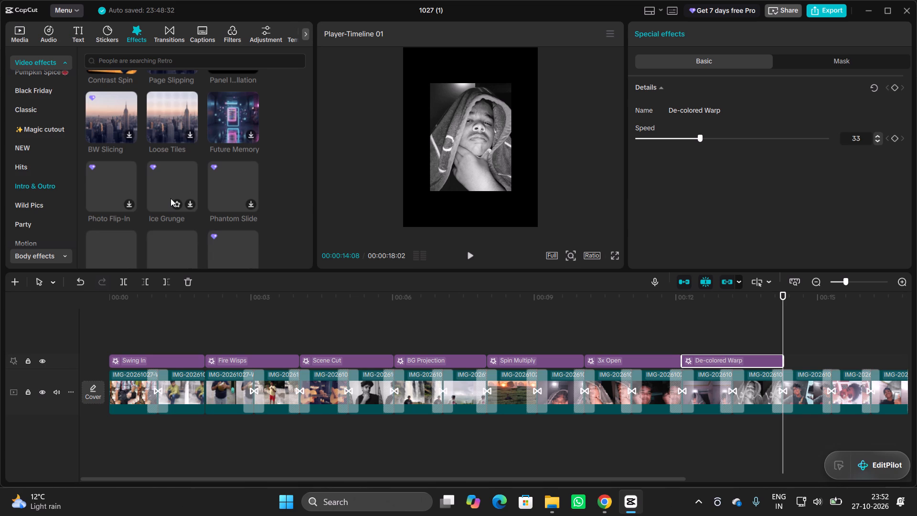
pyautogui.scroll(1, 171, 198)
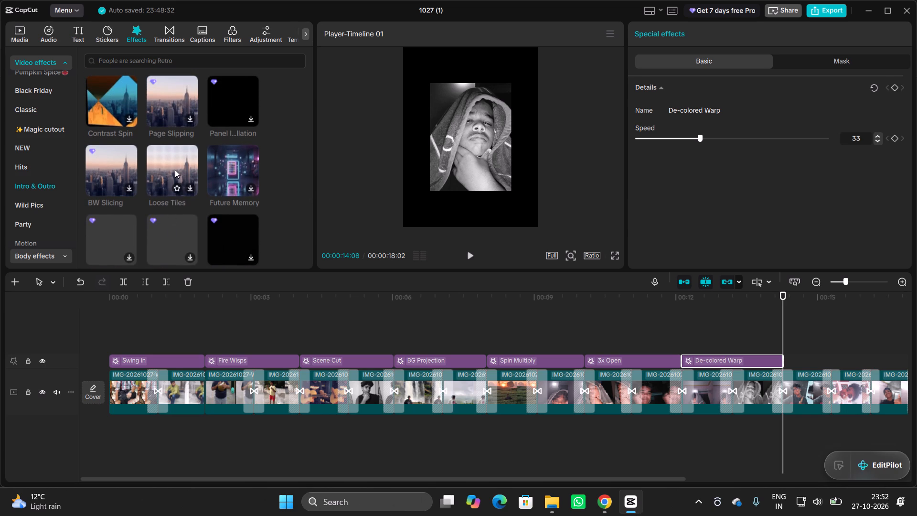
pyautogui.scroll(-1, 174, 170)
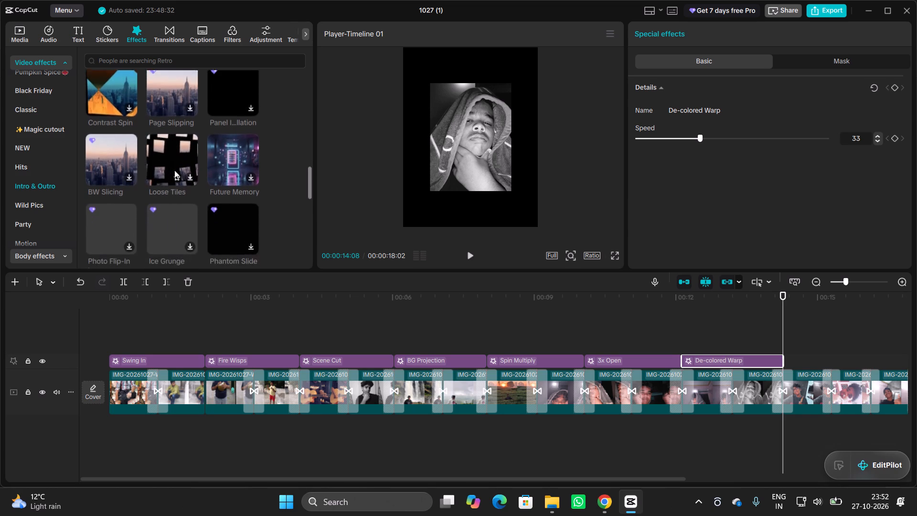
pyautogui.scroll(-2, 174, 170)
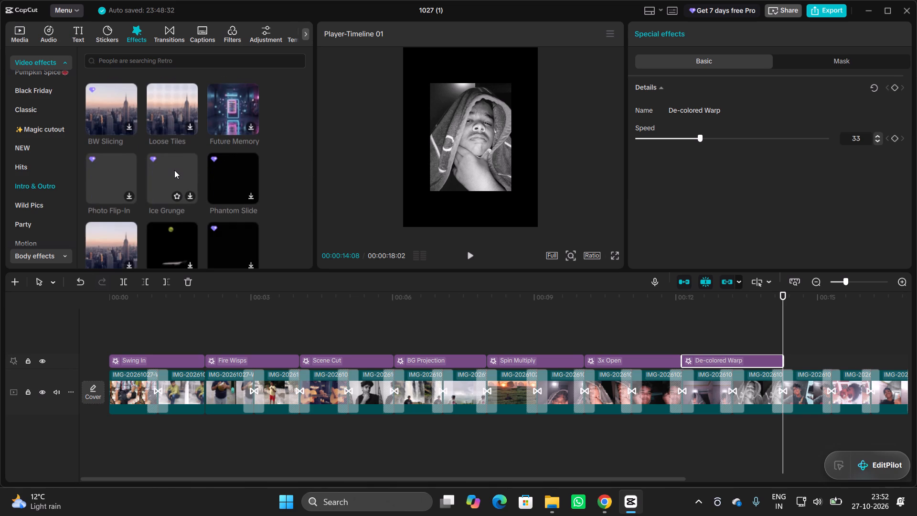
pyautogui.scroll(-2, 174, 170)
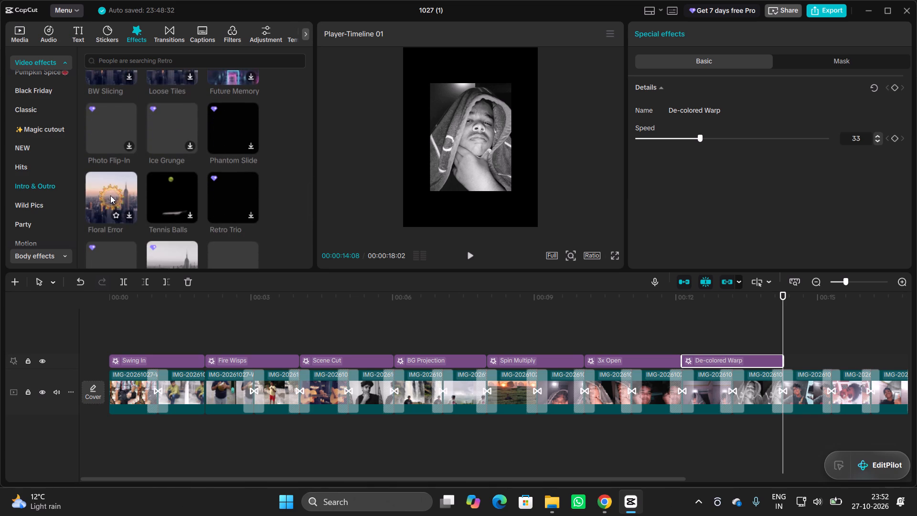
pyautogui.scroll(-1, 201, 173)
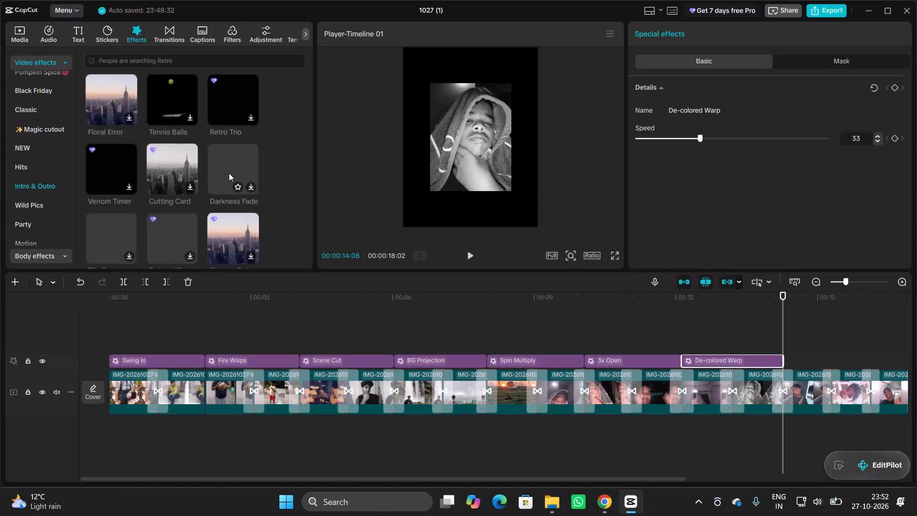
pyautogui.scroll(-1, 251, 231)
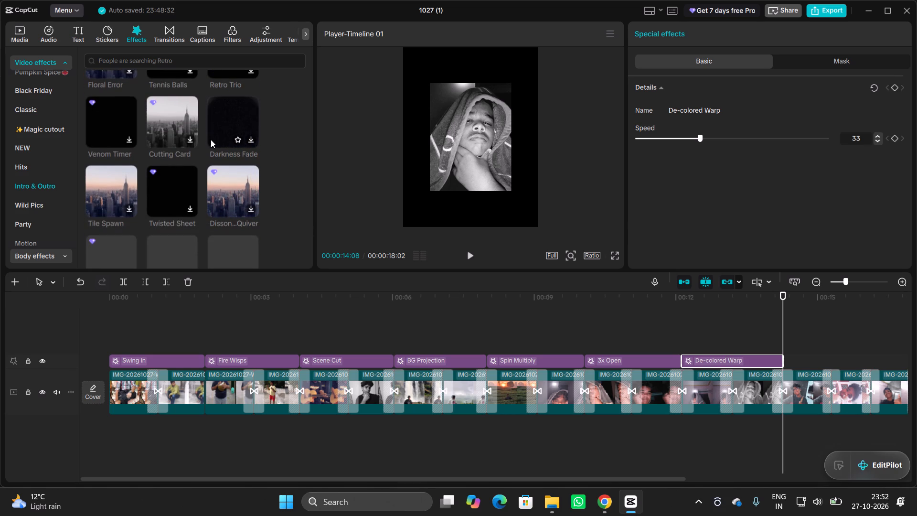
pyautogui.scroll(-1, 208, 174)
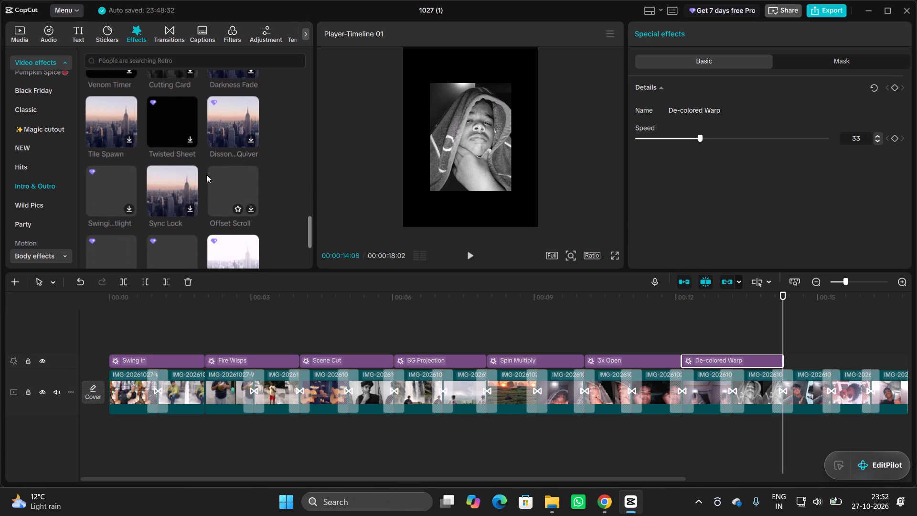
pyautogui.scroll(-1, 214, 183)
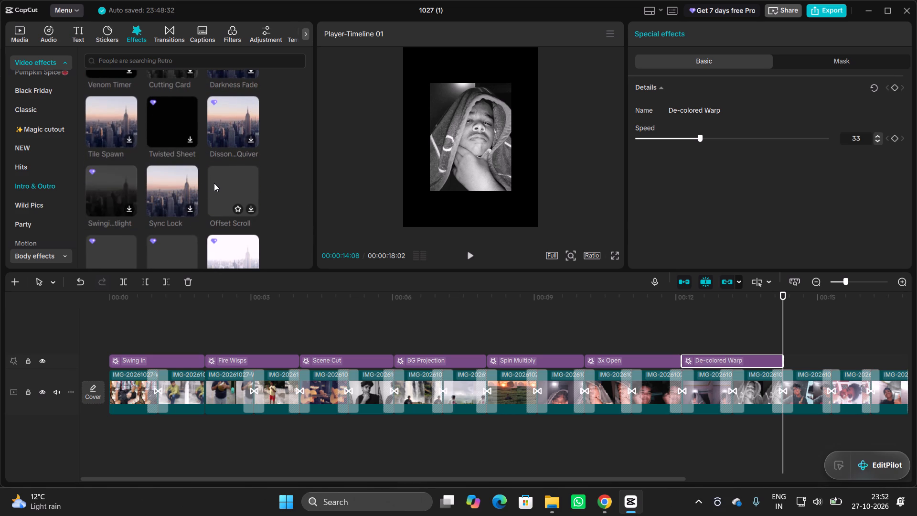
pyautogui.scroll(-1, 214, 183)
pyautogui.scroll(-1, 176, 187)
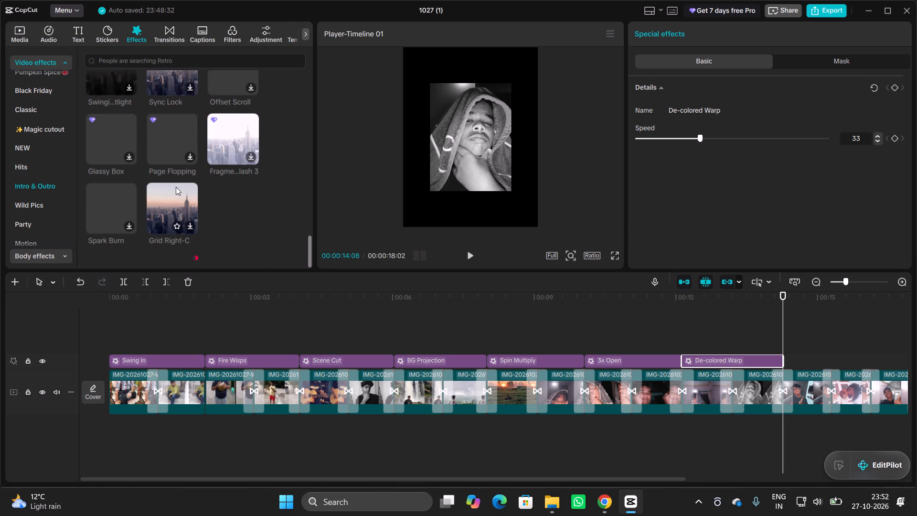
pyautogui.scroll(-1, 176, 187)
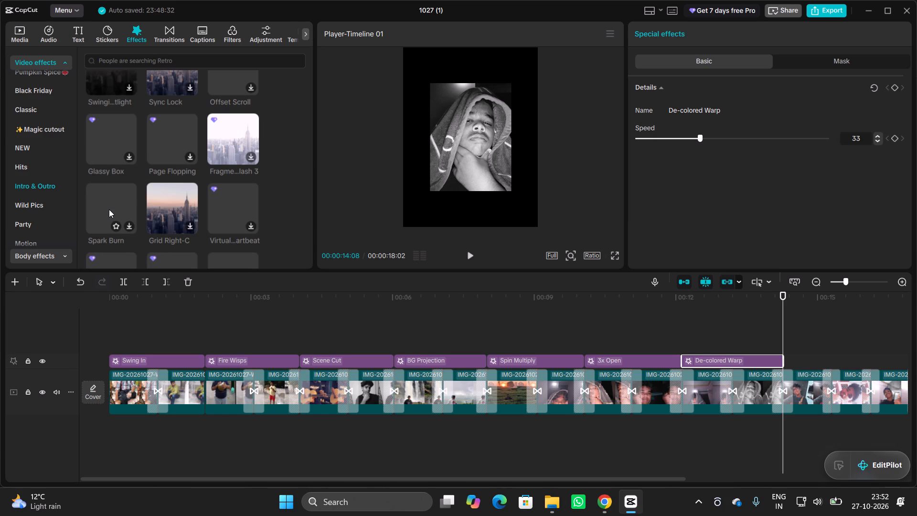
pyautogui.scroll(-1, 198, 221)
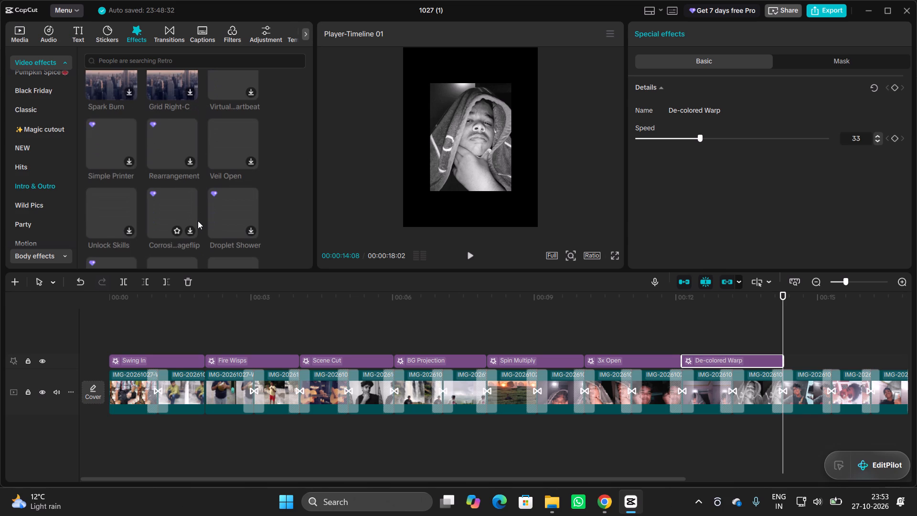
pyautogui.scroll(1, 228, 168)
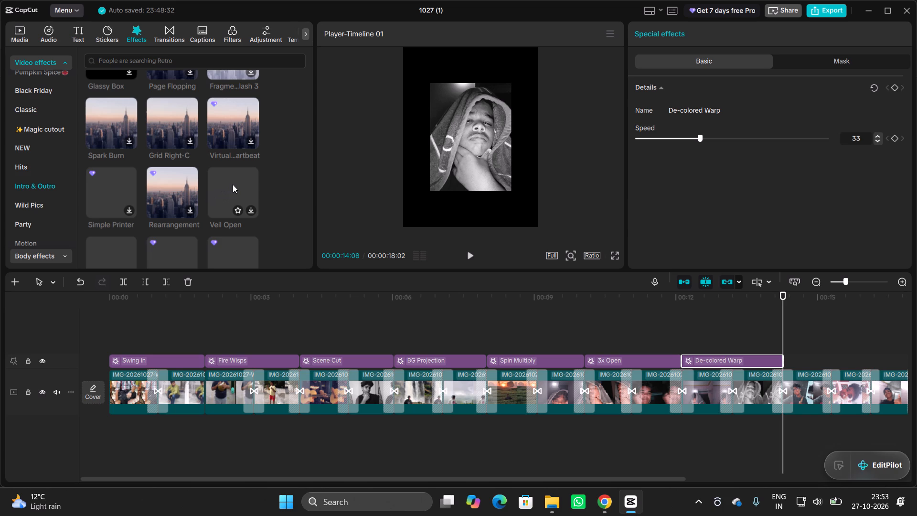
pyautogui.scroll(-1, 233, 184)
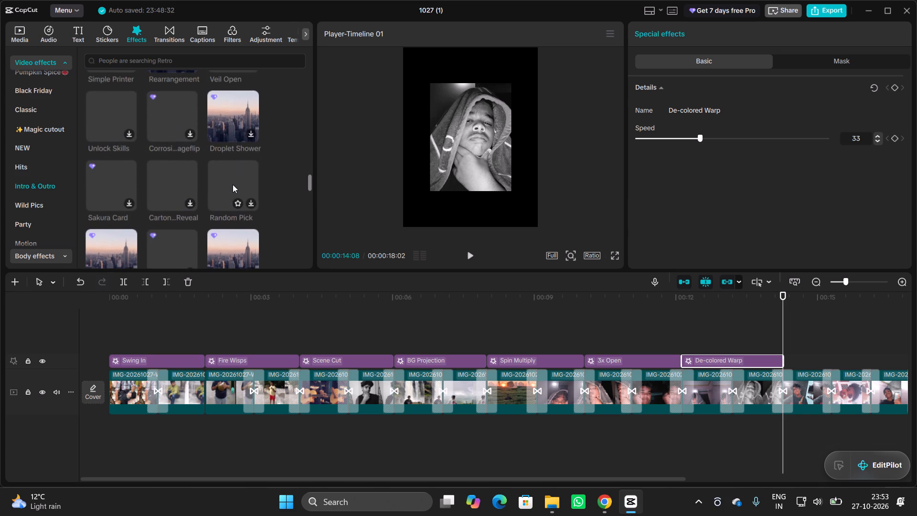
pyautogui.scroll(-2, 233, 184)
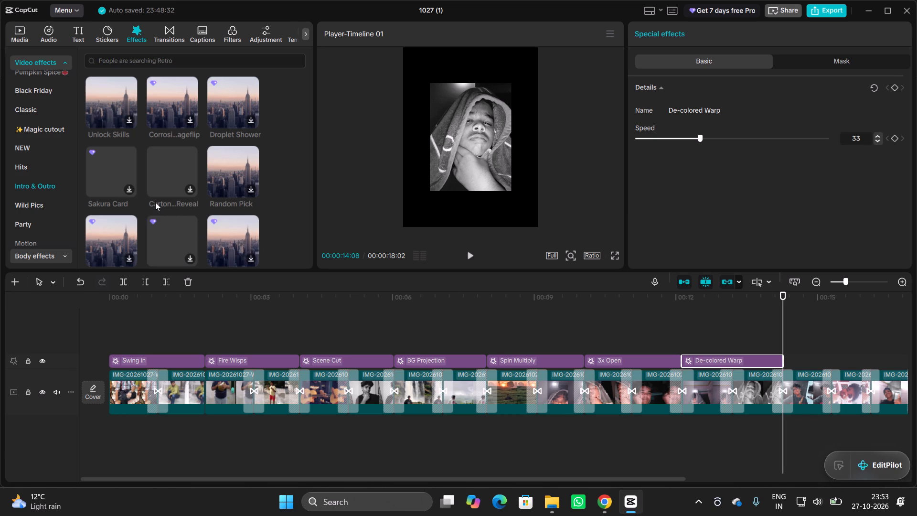
pyautogui.hscroll(-1, 655, 408)
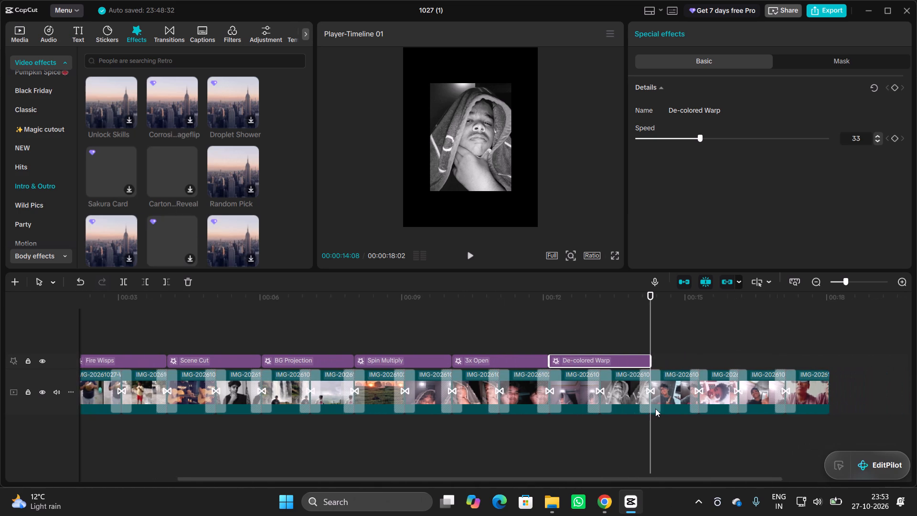
pyautogui.hscroll(-1, 655, 408)
pyautogui.scroll(-1, 215, 183)
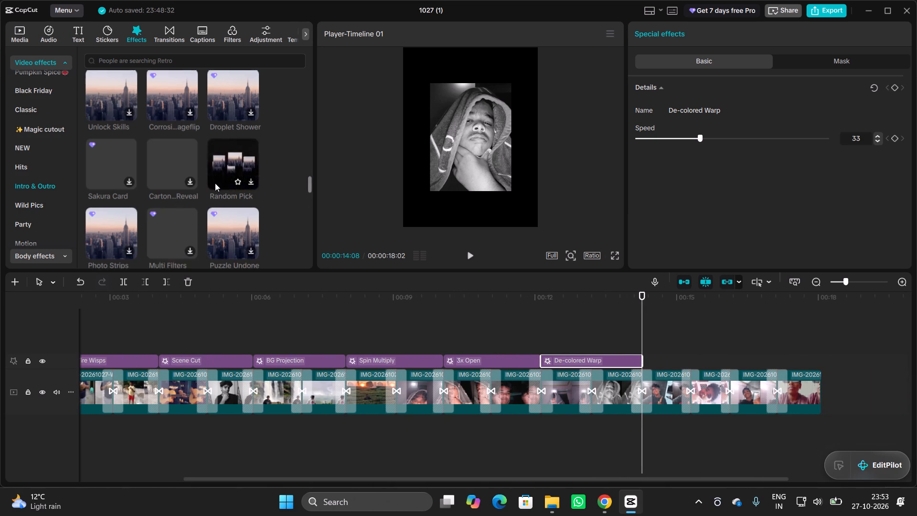
pyautogui.scroll(-1, 215, 183)
# Browse the Celebrate video effects, examining the thumbnails for one to follow De-colored Warp.
pyautogui.scroll(-2, 38, 176)
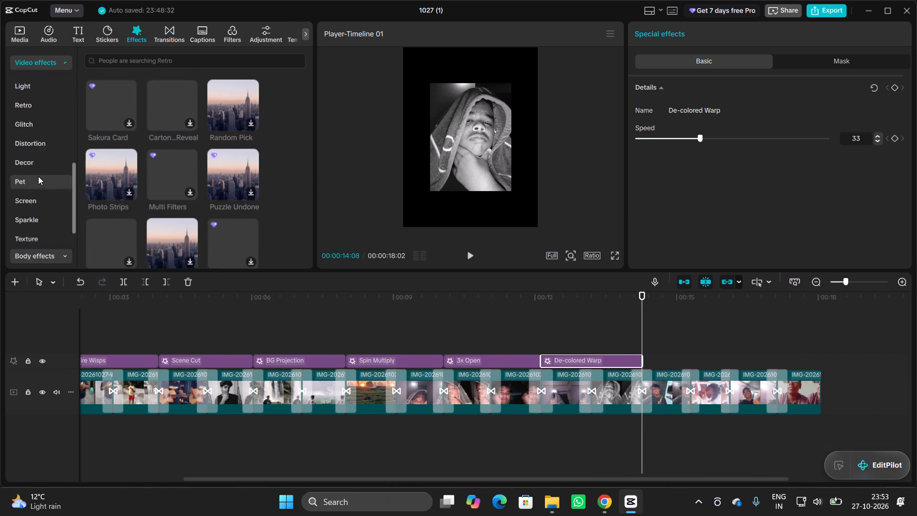
pyautogui.scroll(-2, 38, 176)
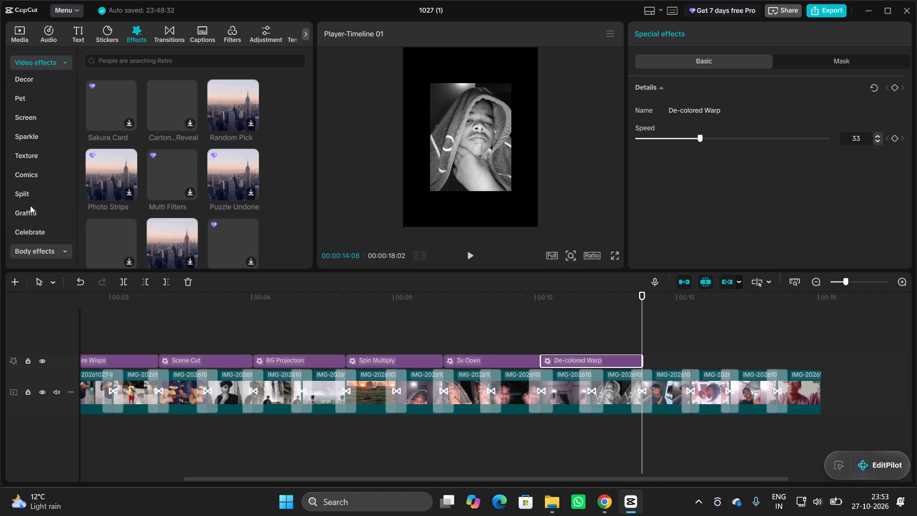
pyautogui.click(28, 227)
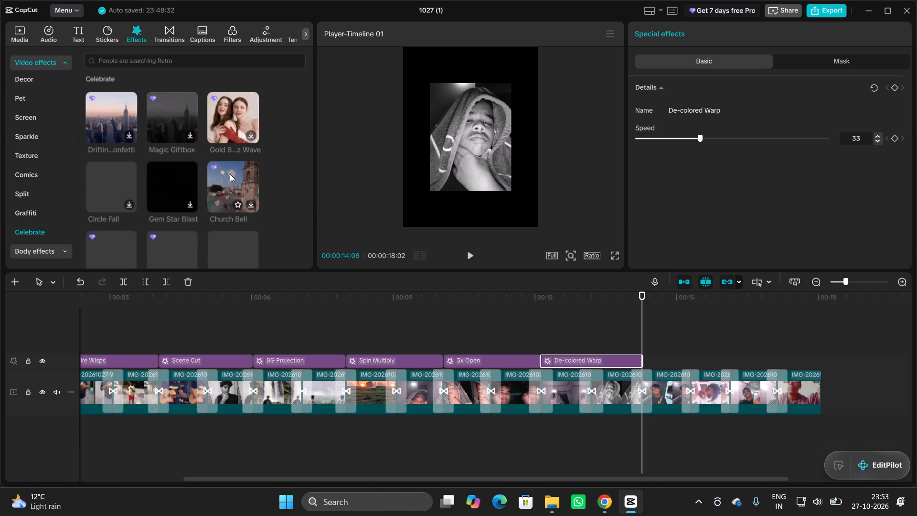
pyautogui.scroll(-1, 230, 174)
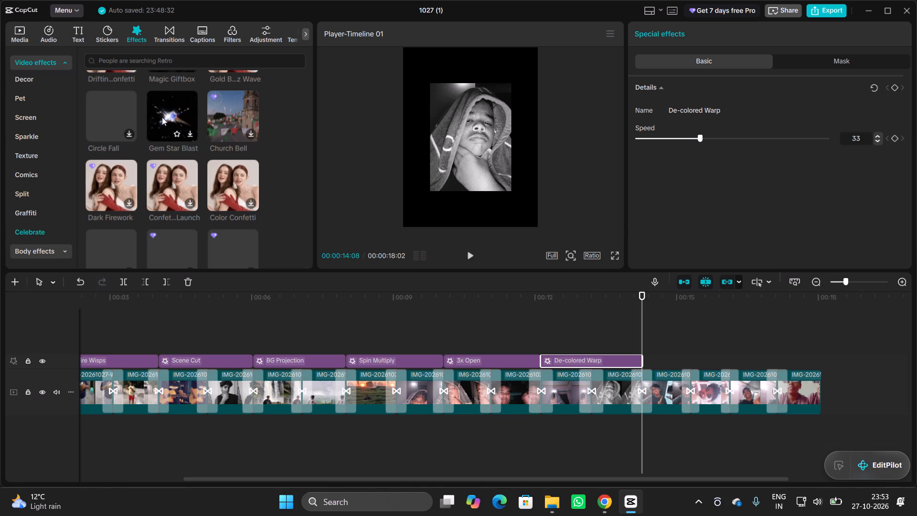
pyautogui.scroll(-1, 162, 117)
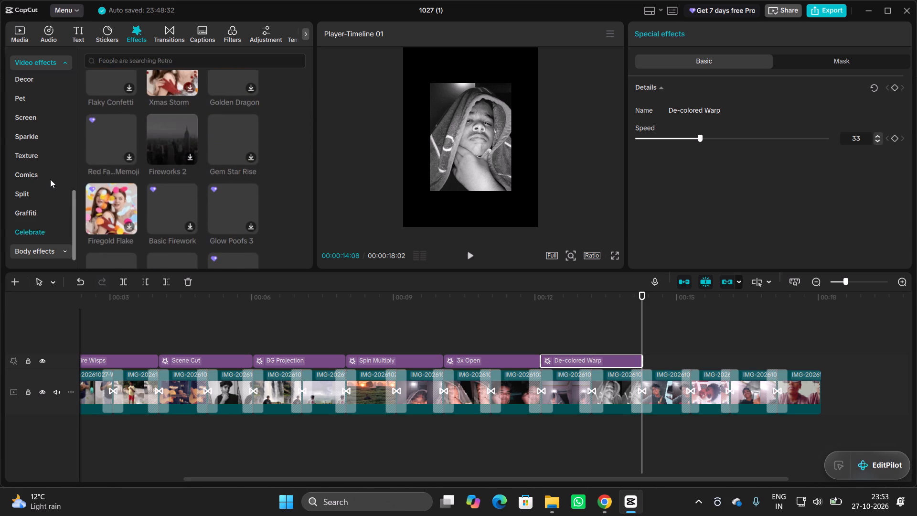
pyautogui.scroll(1, 174, 159)
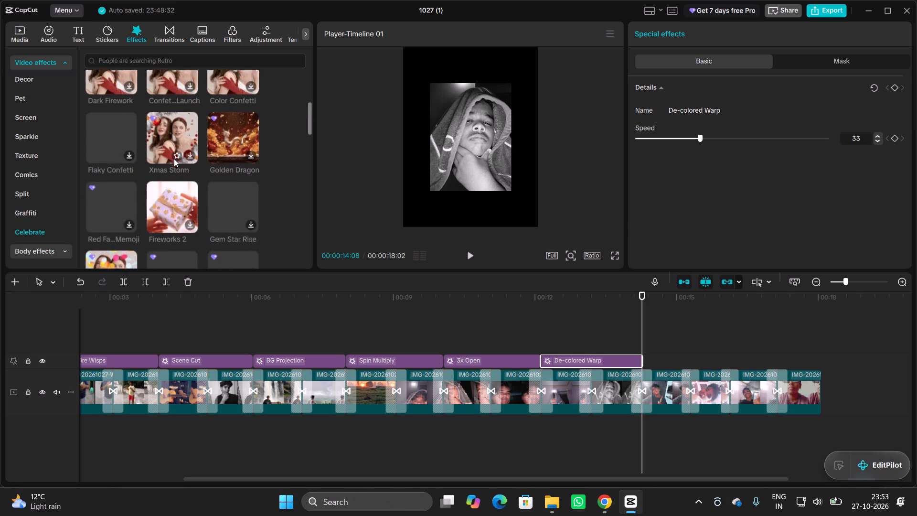
pyautogui.scroll(1, 174, 159)
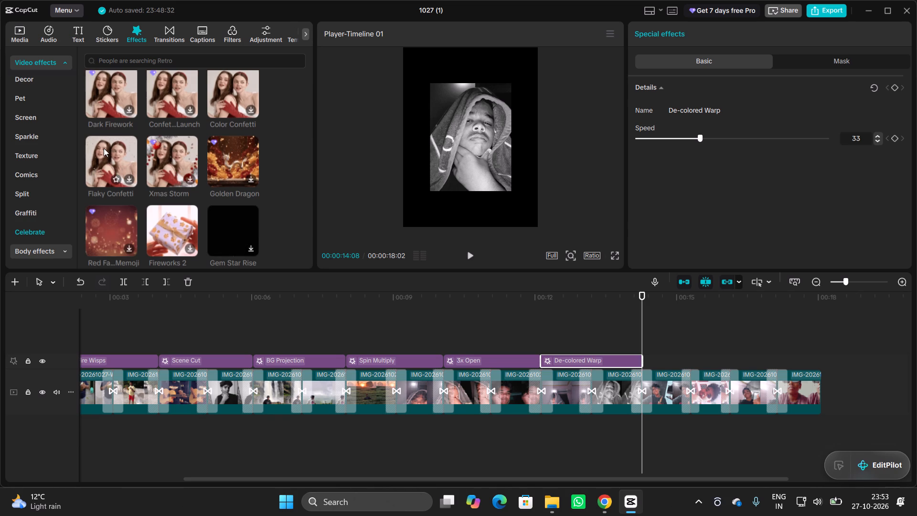
pyautogui.scroll(-1, 228, 224)
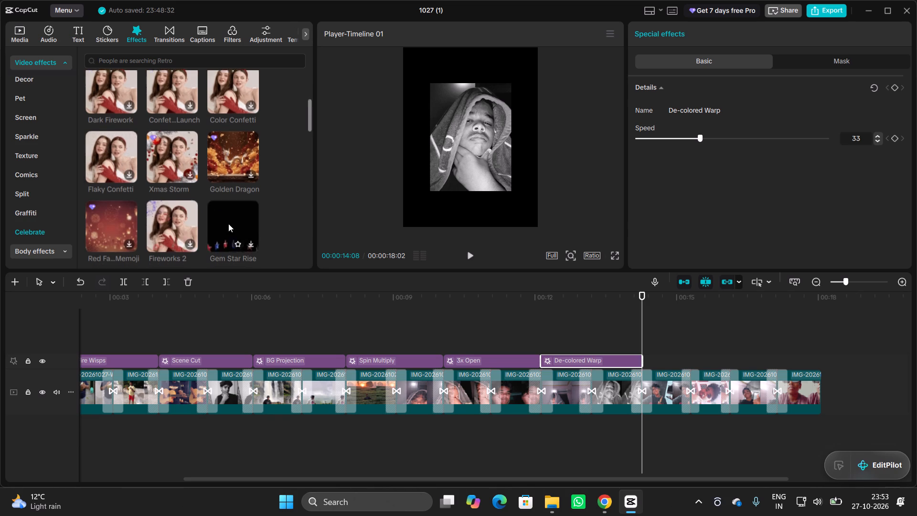
pyautogui.scroll(-1, 228, 224)
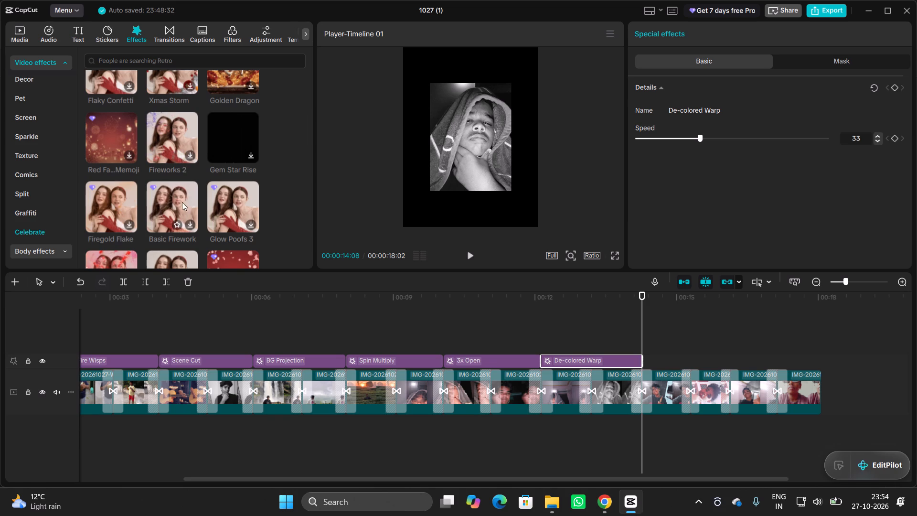
pyautogui.scroll(-1, 223, 203)
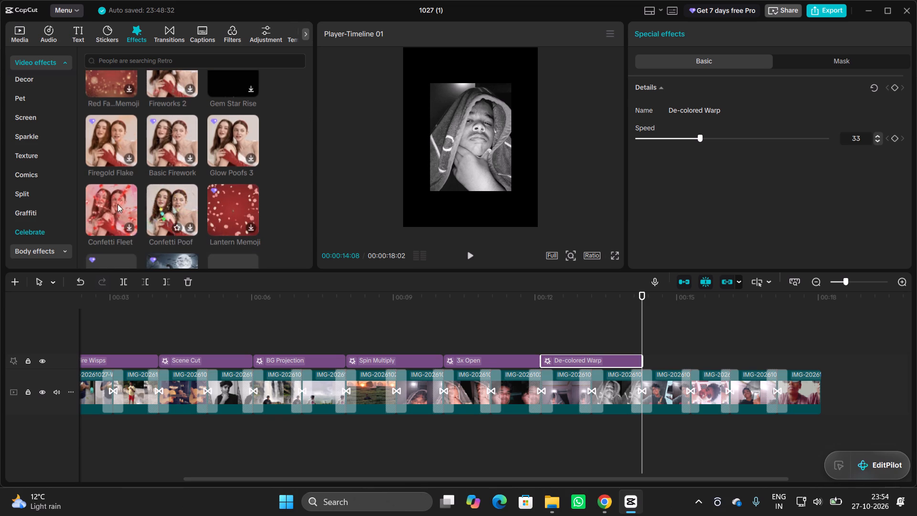
pyautogui.scroll(-1, 140, 175)
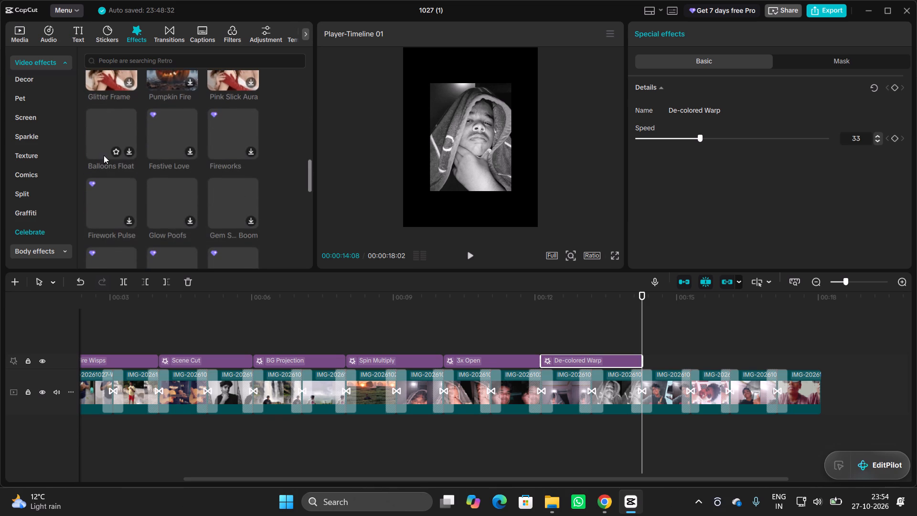
# Look through the Split video effects, examining the thumbnails and their animated previews for one to follow De-colored Warp.
pyautogui.click(34, 191)
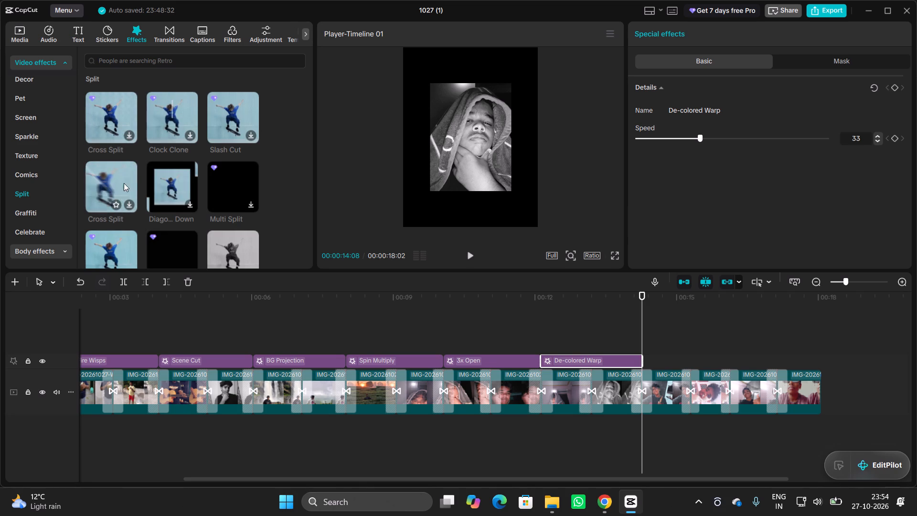
pyautogui.scroll(-1, 164, 191)
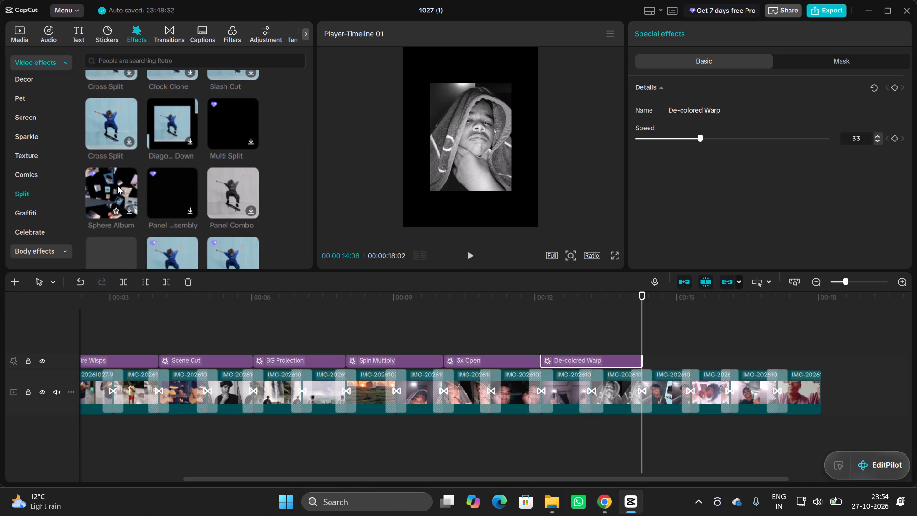
pyautogui.scroll(-1, 117, 186)
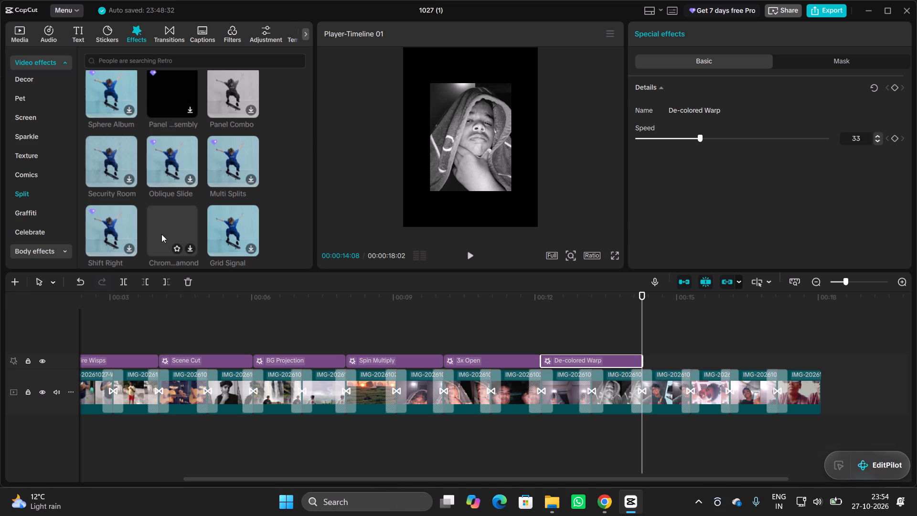
pyautogui.scroll(-1, 217, 224)
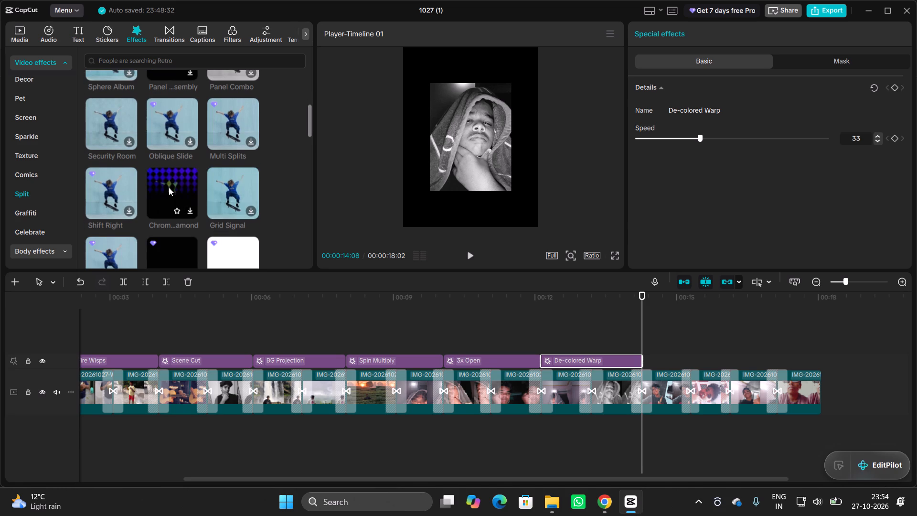
pyautogui.scroll(-1, 169, 187)
pyautogui.scroll(-1, 235, 219)
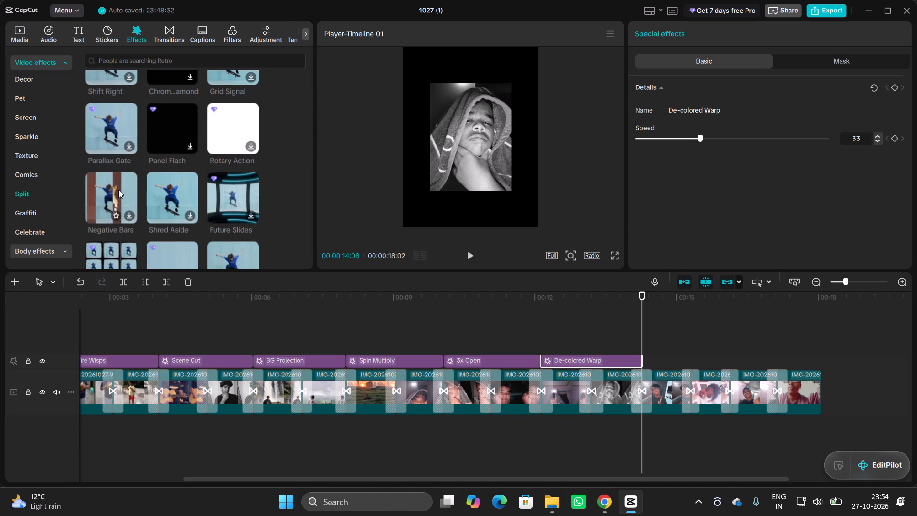
pyautogui.scroll(-1, 118, 190)
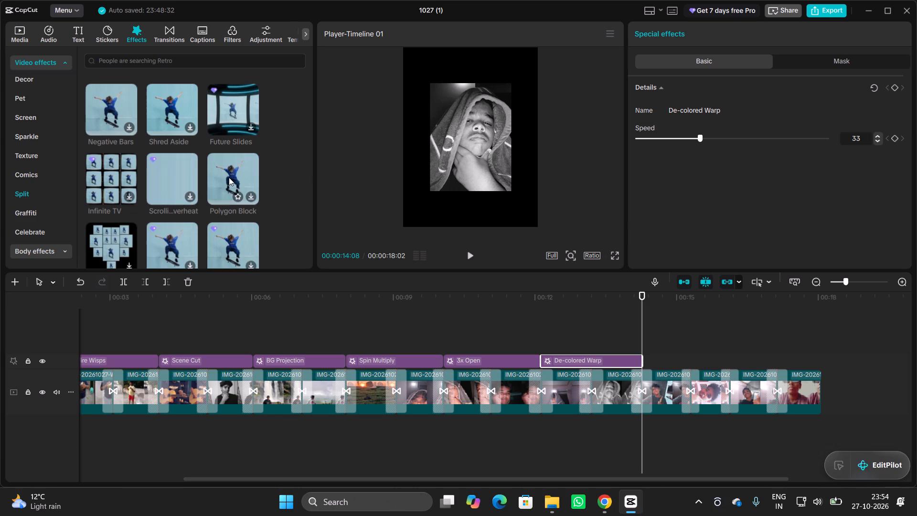
pyautogui.scroll(-1, 229, 177)
pyautogui.scroll(-1, 124, 181)
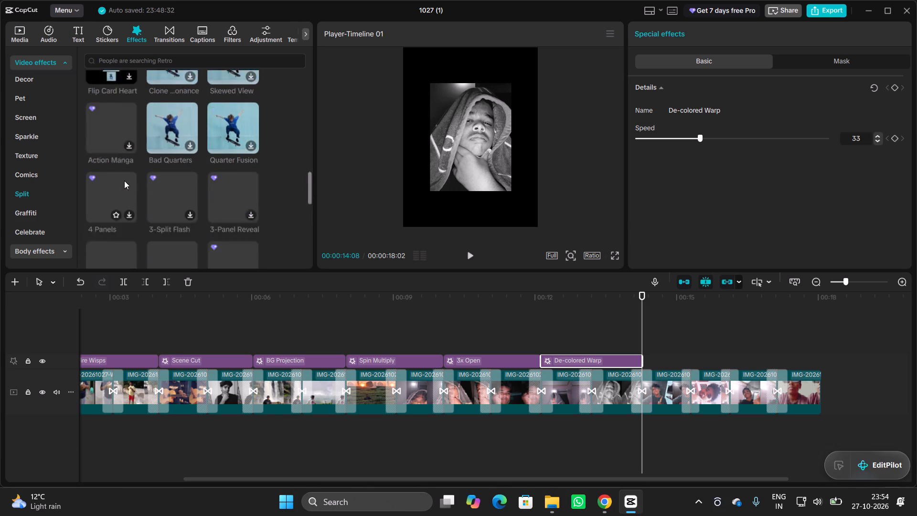
pyautogui.scroll(-1, 124, 181)
pyautogui.scroll(1, 176, 87)
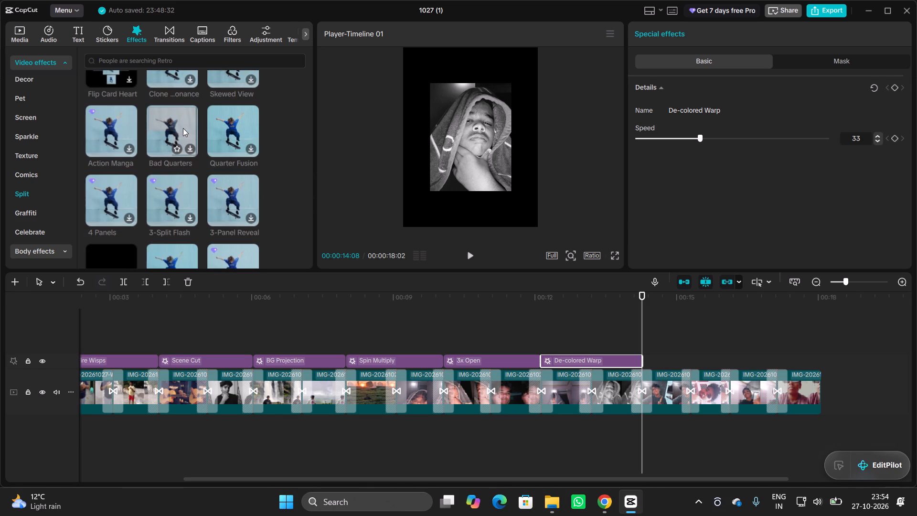
pyautogui.scroll(-1, 216, 202)
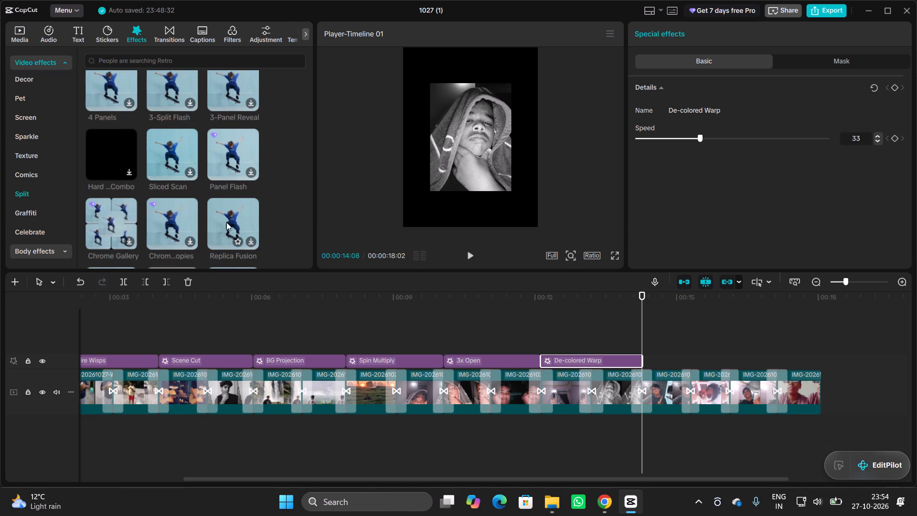
pyautogui.scroll(-1, 231, 228)
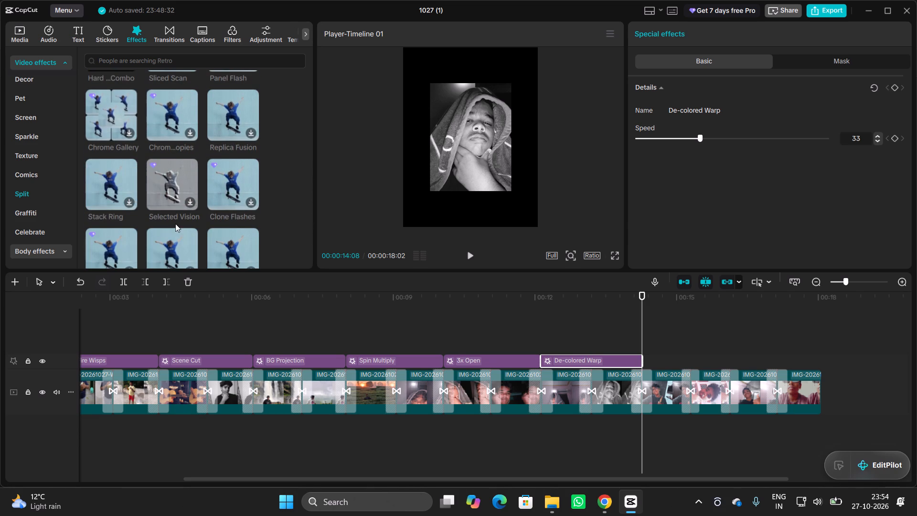
pyautogui.scroll(-1, 175, 224)
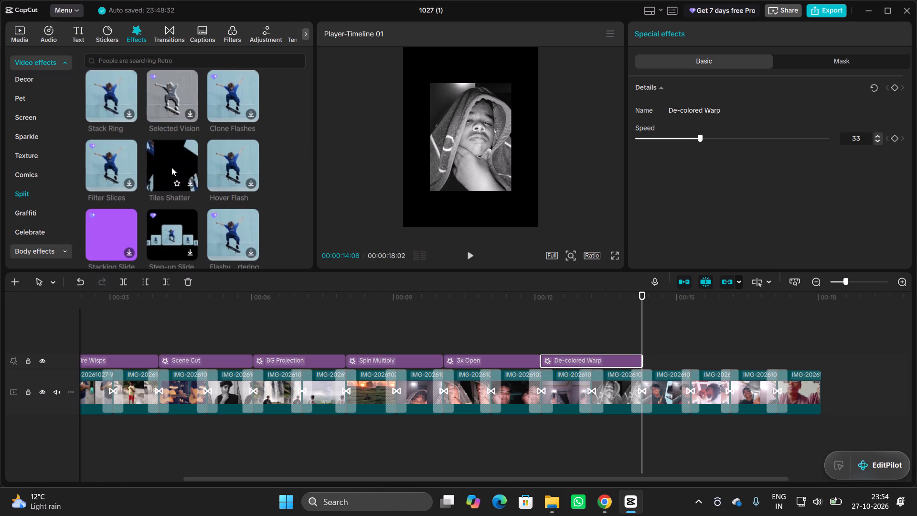
pyautogui.scroll(-1, 245, 203)
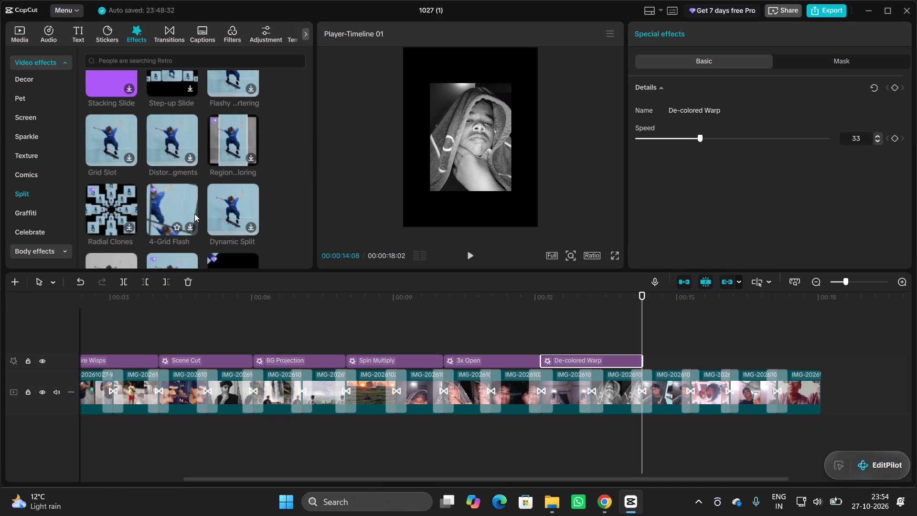
pyautogui.scroll(-1, 245, 211)
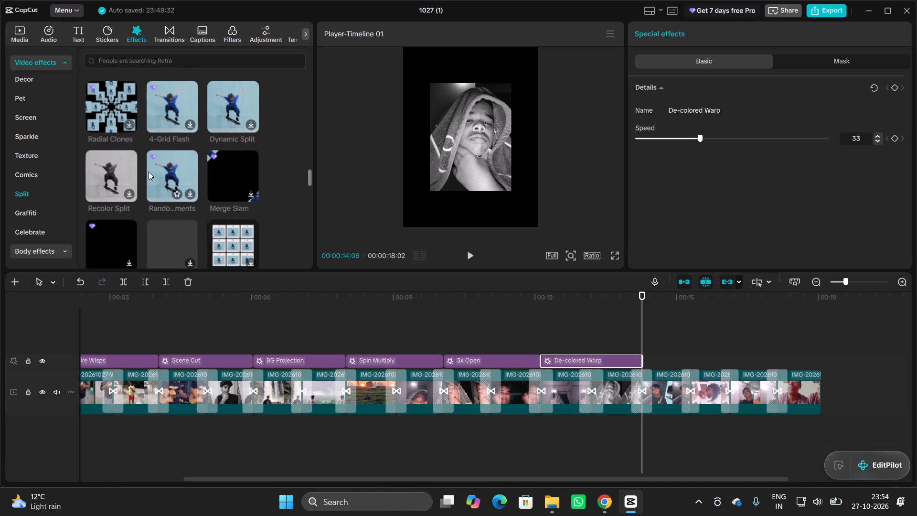
pyautogui.scroll(-1, 108, 176)
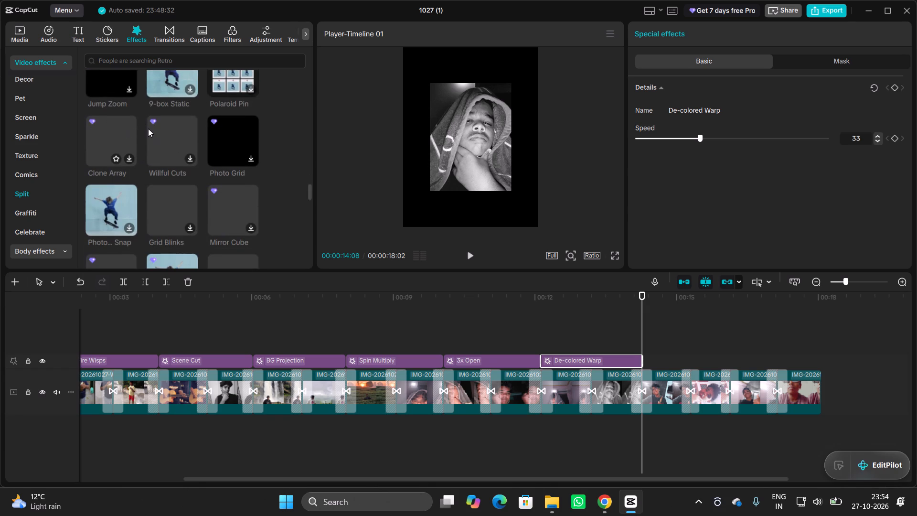
pyautogui.scroll(-1, 196, 192)
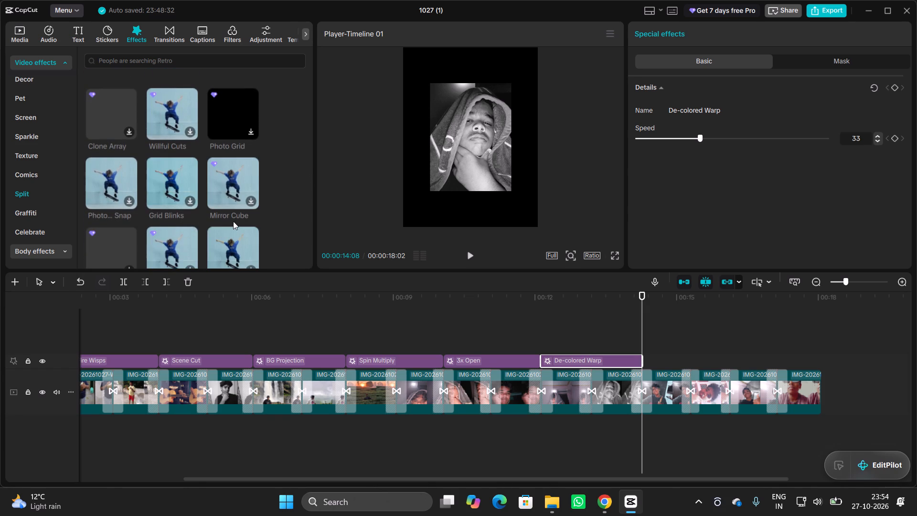
pyautogui.scroll(-1, 240, 231)
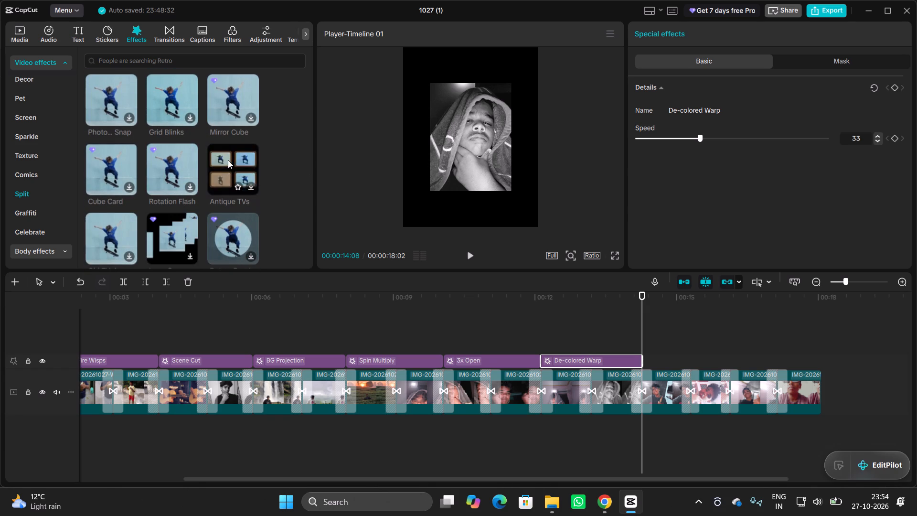
pyautogui.scroll(-1, 102, 180)
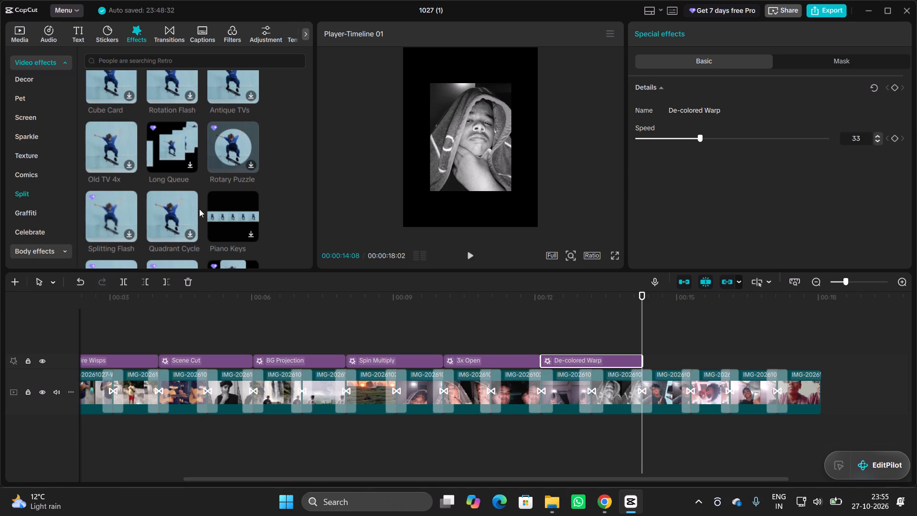
pyautogui.scroll(-2, 199, 209)
pyautogui.scroll(1, 199, 221)
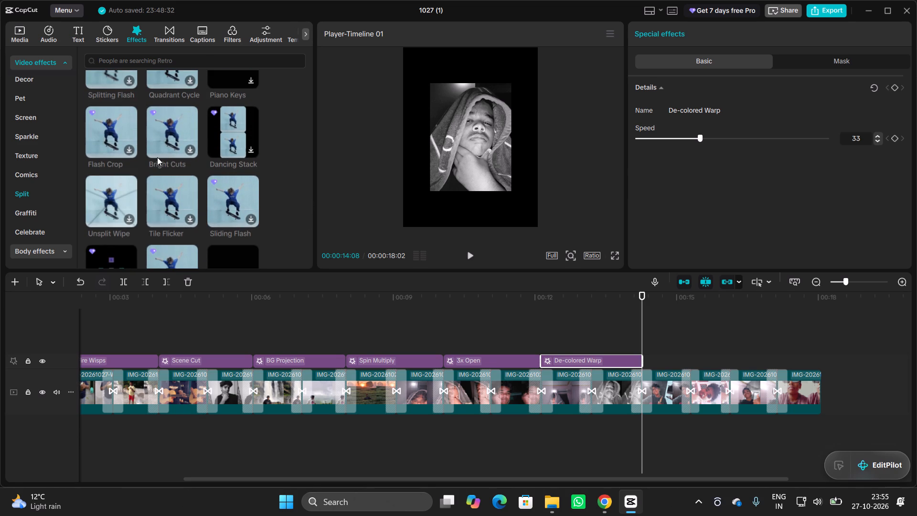
pyautogui.scroll(-1, 139, 191)
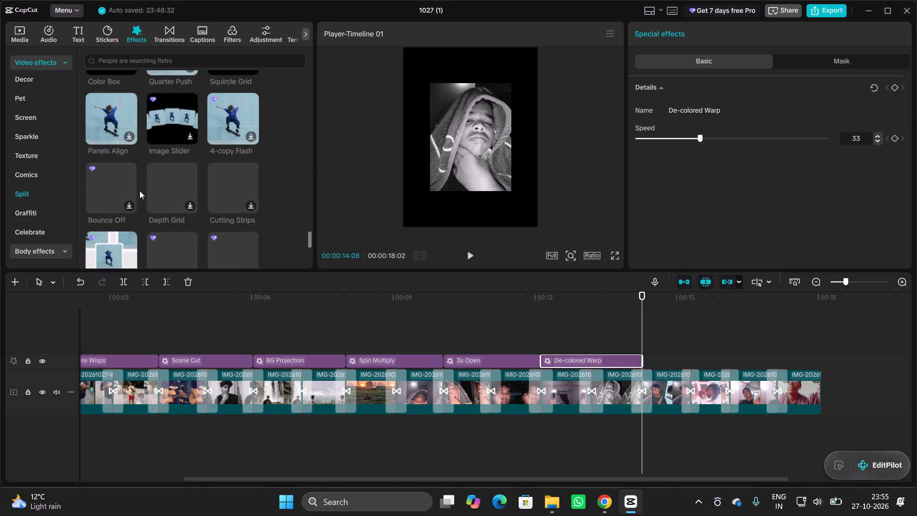
pyautogui.scroll(-2, 139, 191)
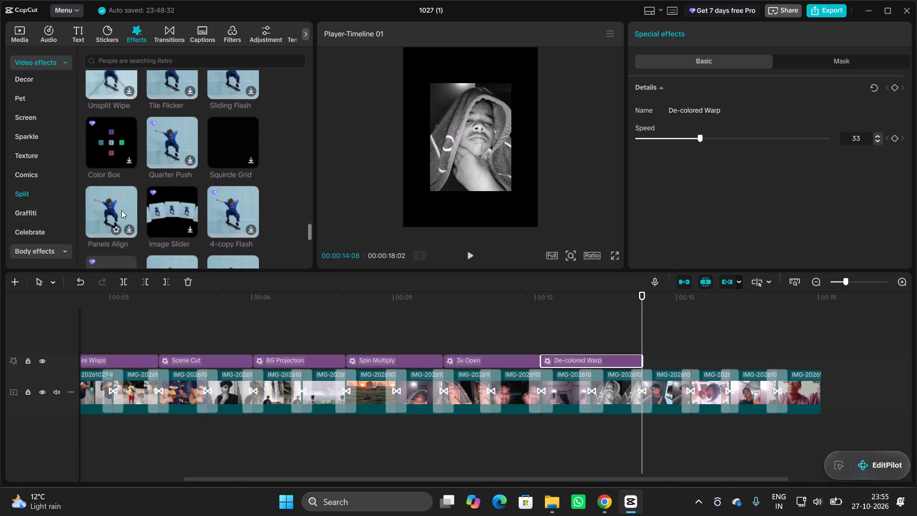
pyautogui.scroll(-1, 172, 164)
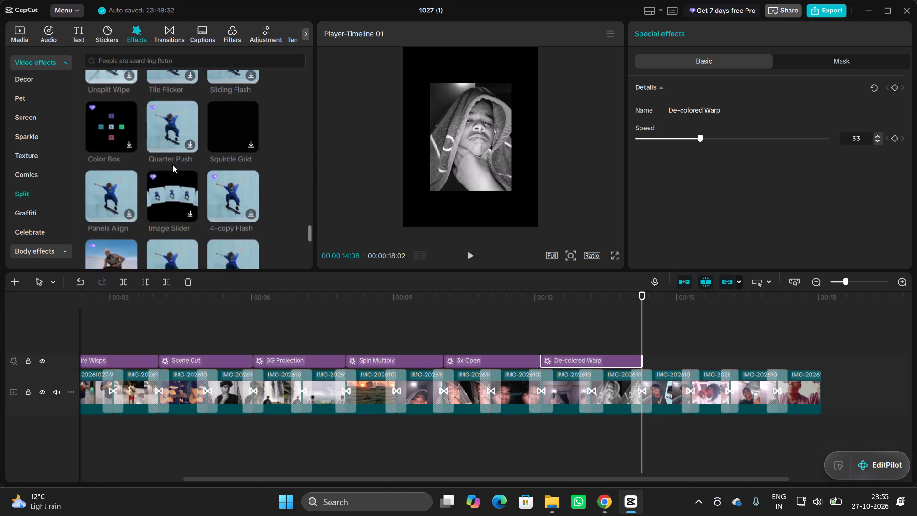
pyautogui.scroll(-1, 172, 164)
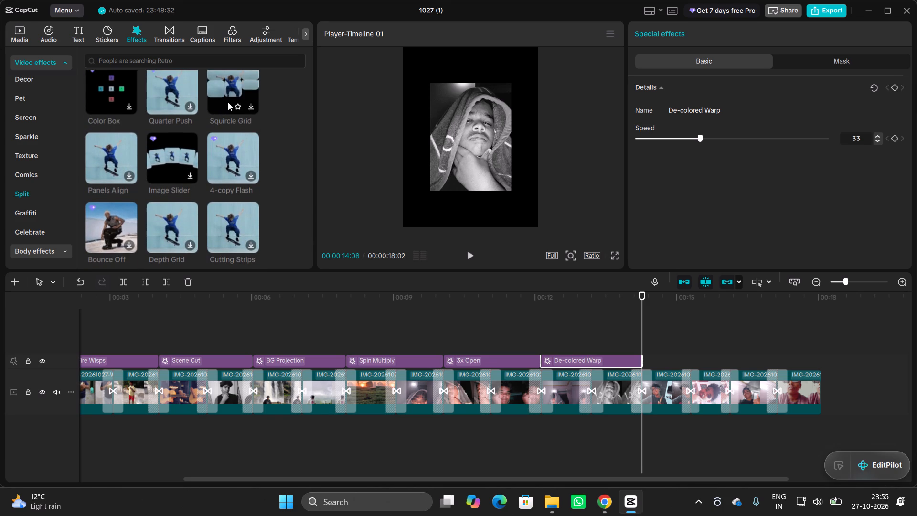
pyautogui.scroll(-1, 228, 102)
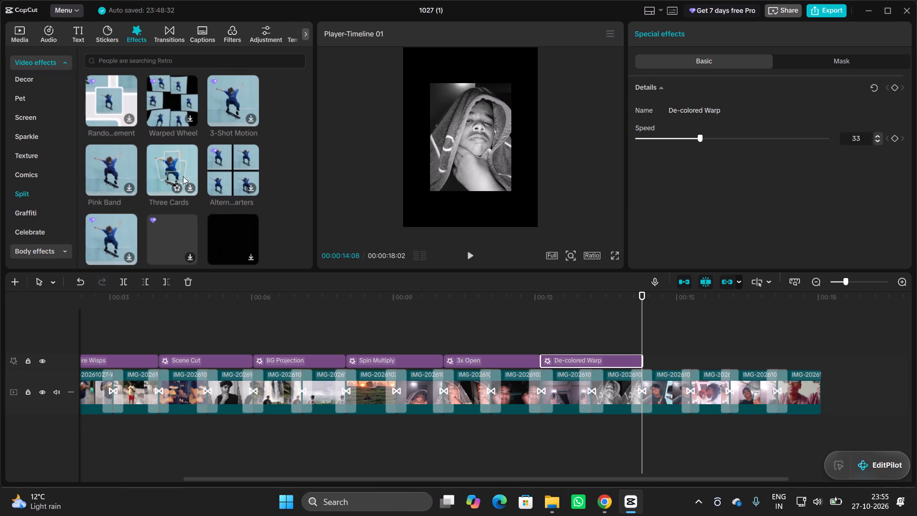
pyautogui.scroll(-1, 183, 176)
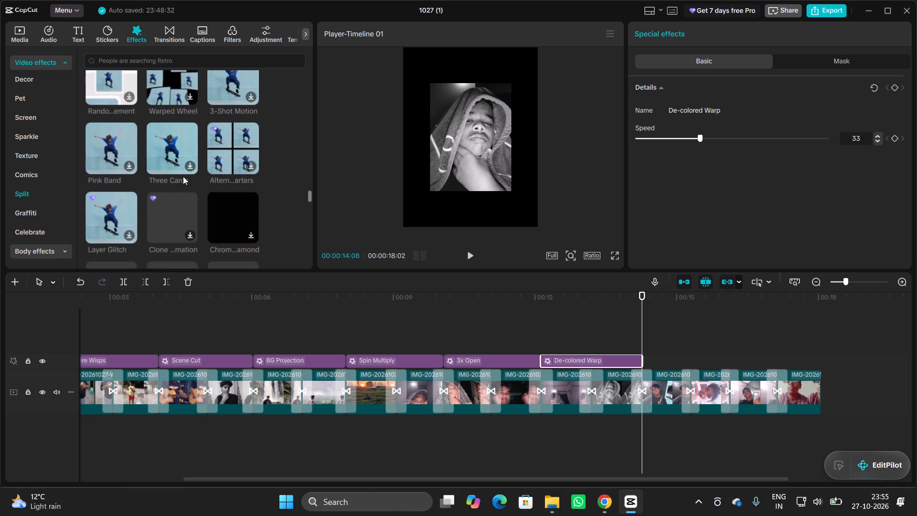
# Look through the remaining Split video effects, examining their thumbnails and animated previews for one to follow De-colored Warp.
pyautogui.scroll(-1, 183, 176)
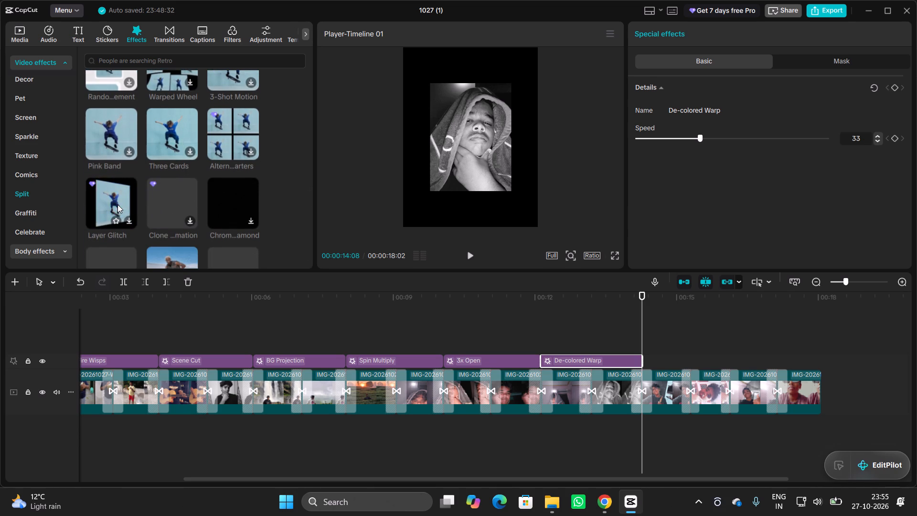
pyautogui.scroll(-1, 176, 206)
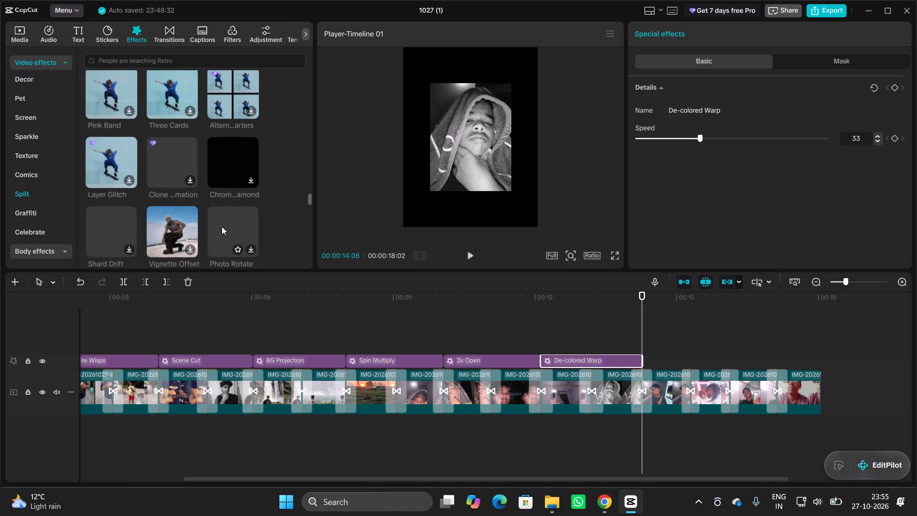
pyautogui.scroll(-1, 222, 226)
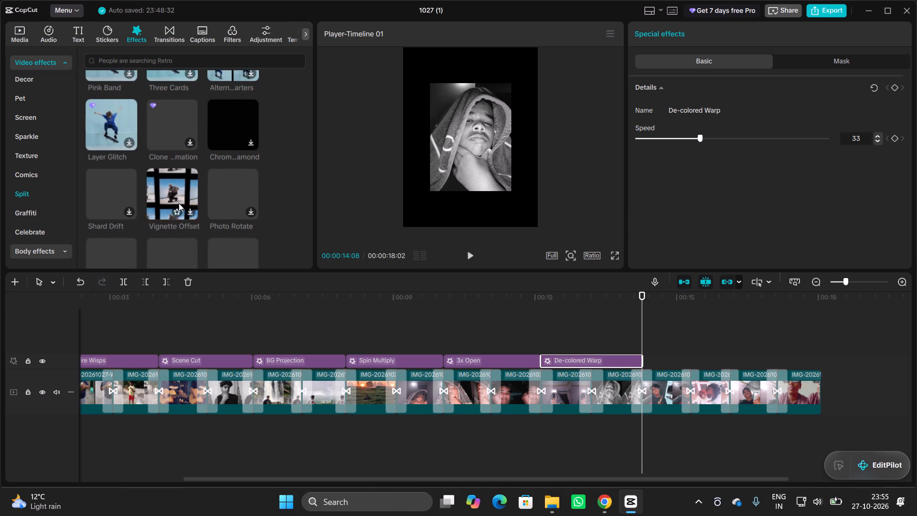
pyautogui.scroll(-1, 179, 203)
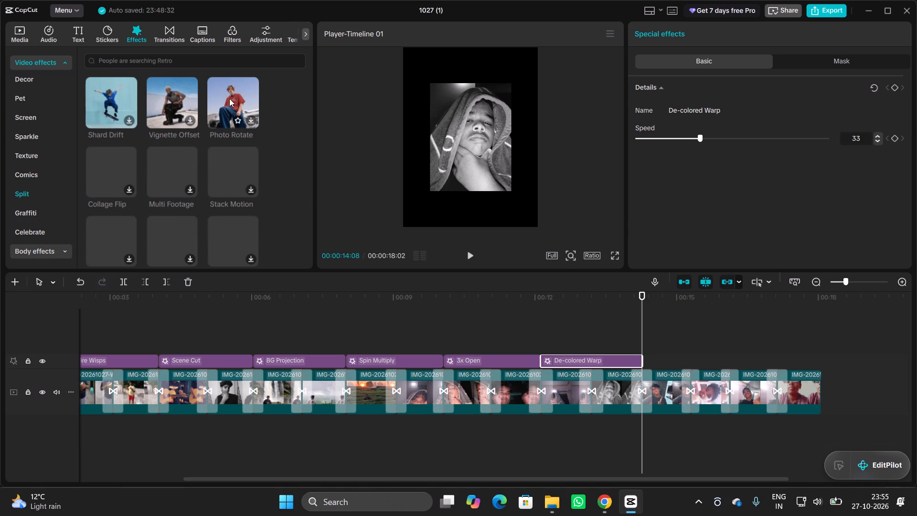
pyautogui.scroll(1, 237, 110)
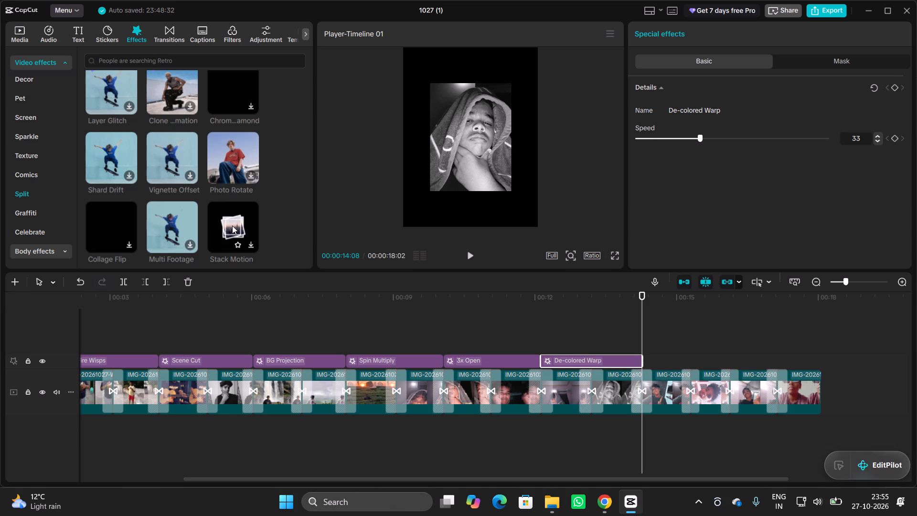
# Add the Slash Reveal effect from the Hits video effects at 00:00:14:08 and trim its end to the photo cut at 00:00:16:04.
pyautogui.scroll(4, 40, 166)
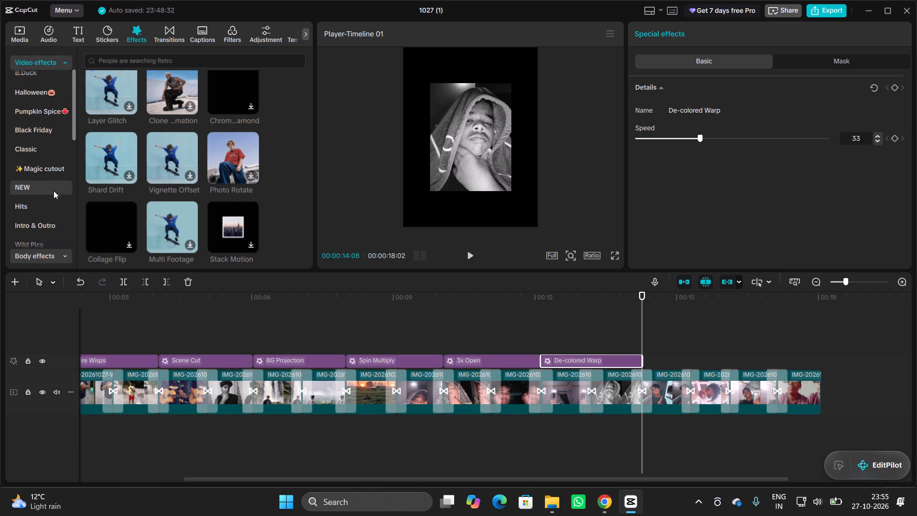
pyautogui.click(36, 202)
pyautogui.scroll(-1, 181, 224)
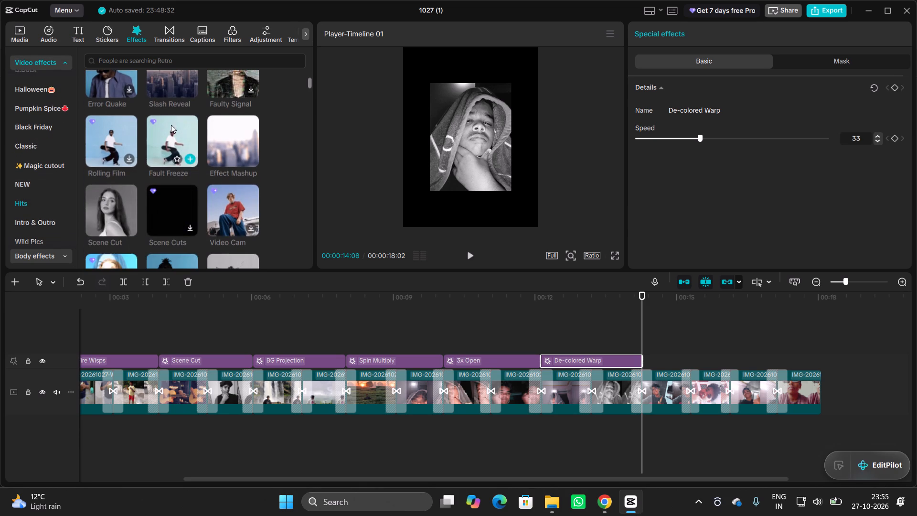
pyautogui.scroll(1, 161, 100)
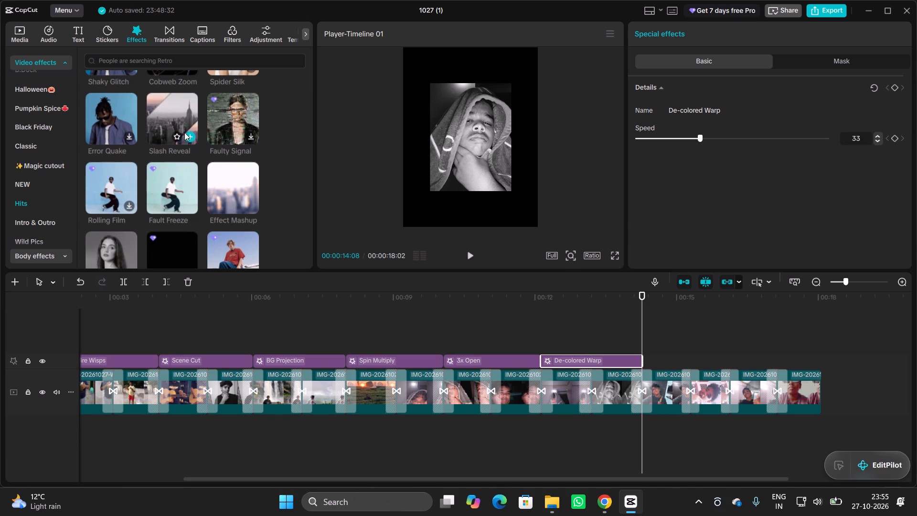
pyautogui.click(188, 138)
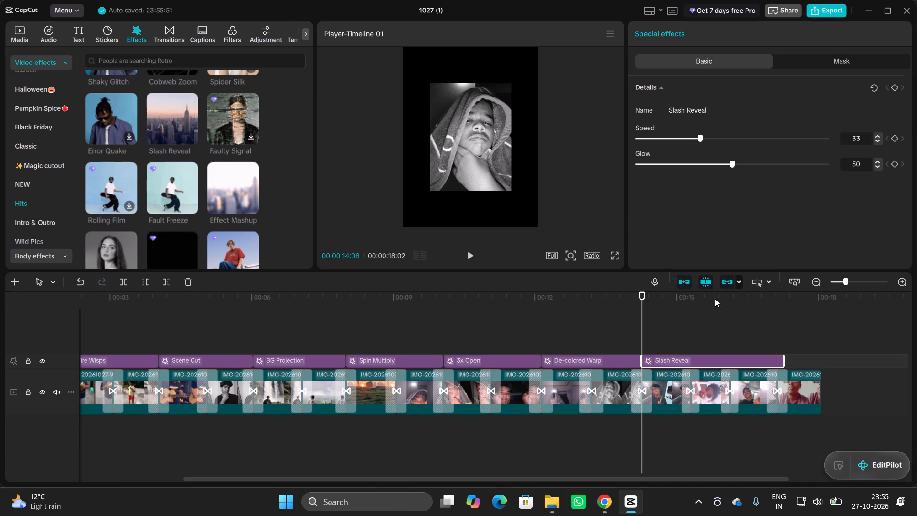
pyautogui.moveTo(785, 361); pyautogui.dragTo(725, 364)
# Preview the Slash Reveal section by scrubbing across its photos, and play the slideshow from 00:00:13:03 to the end.
pyautogui.moveTo(639, 339); pyautogui.dragTo(597, 346)
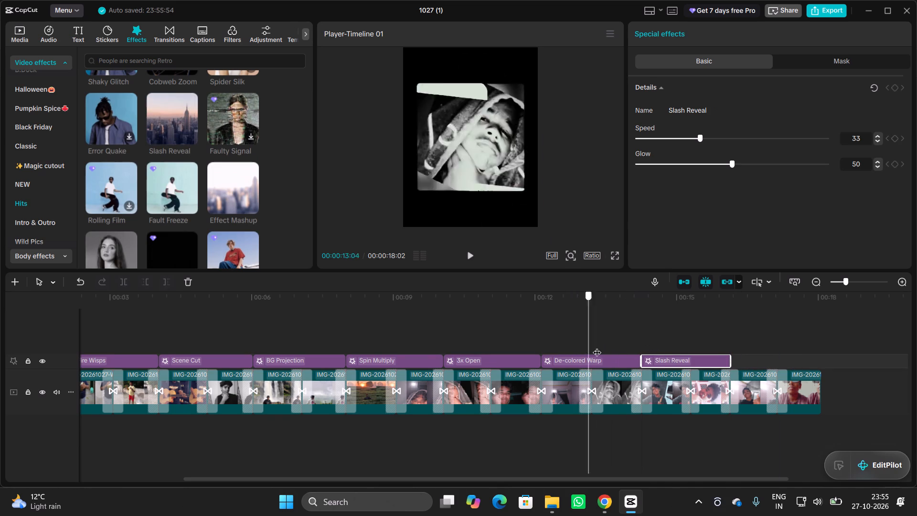
pyautogui.moveTo(597, 346); pyautogui.dragTo(647, 348)
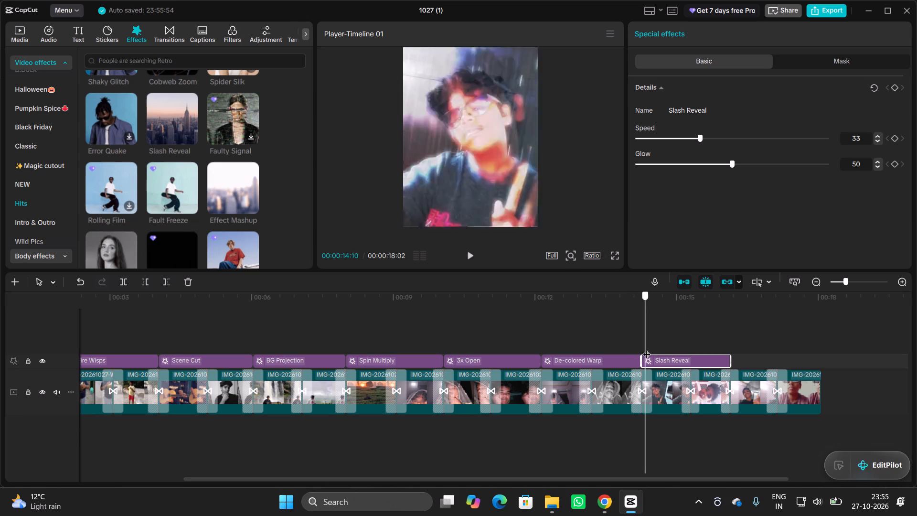
pyautogui.moveTo(647, 348); pyautogui.dragTo(692, 349)
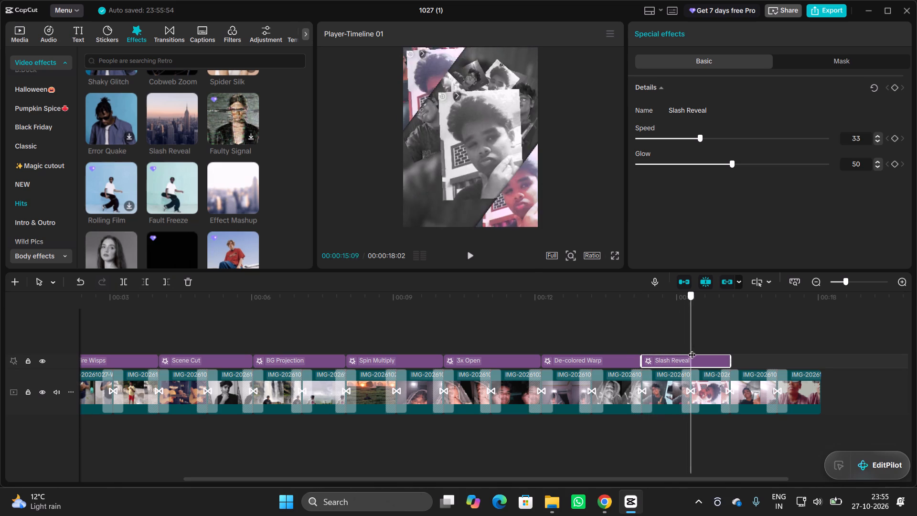
pyautogui.moveTo(692, 349); pyautogui.dragTo(734, 351)
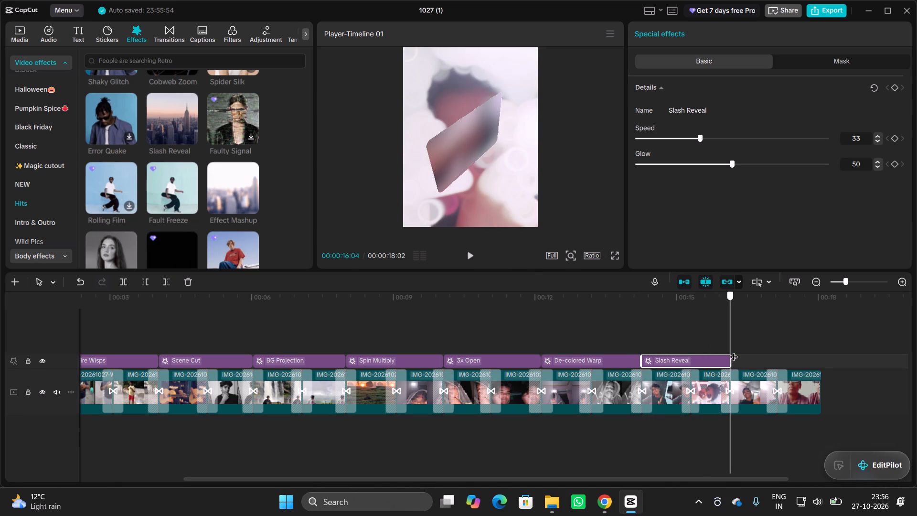
pyautogui.moveTo(734, 351); pyautogui.dragTo(739, 351)
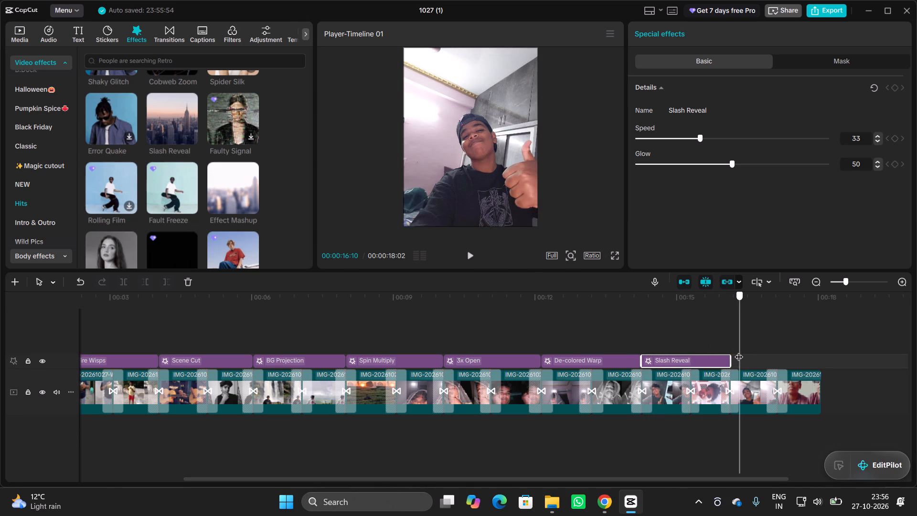
pyautogui.moveTo(739, 351); pyautogui.dragTo(734, 351)
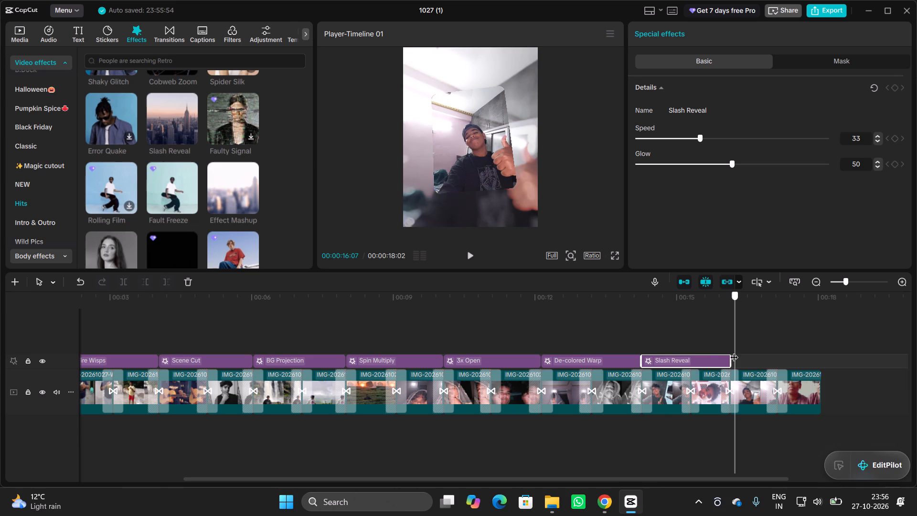
pyautogui.moveTo(734, 351); pyautogui.dragTo(587, 347)
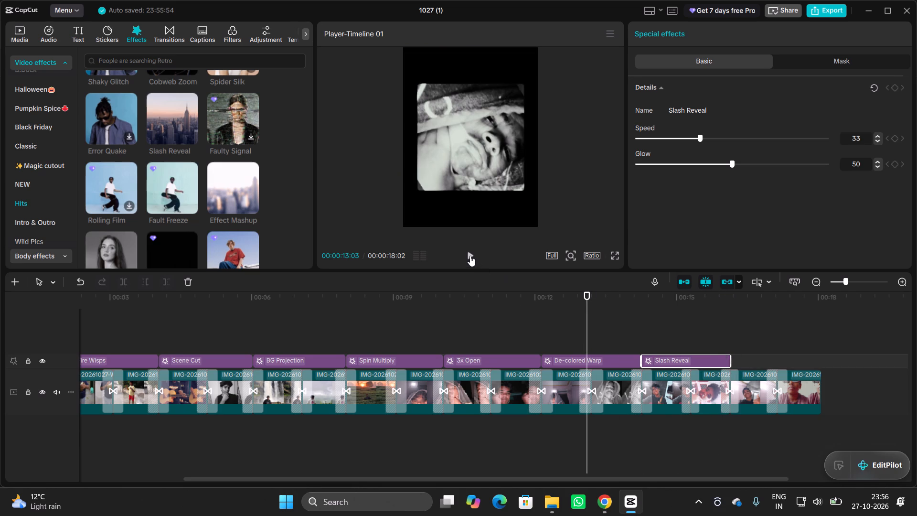
pyautogui.click(470, 256)
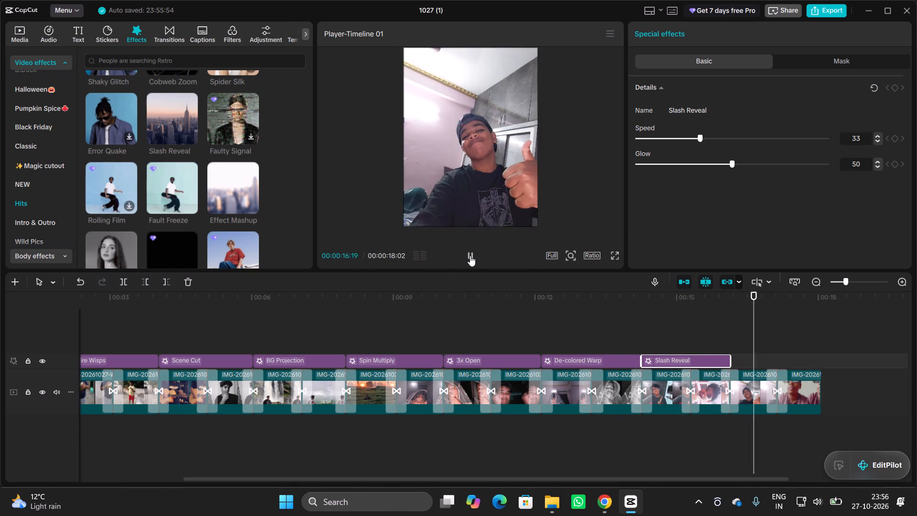
# Add the Effect Mashup effect from Hits at 00:00:16:04 and trim its end to the last photo's end at 00:00:18:02.
pyautogui.click(734, 428)
pyautogui.click(730, 427)
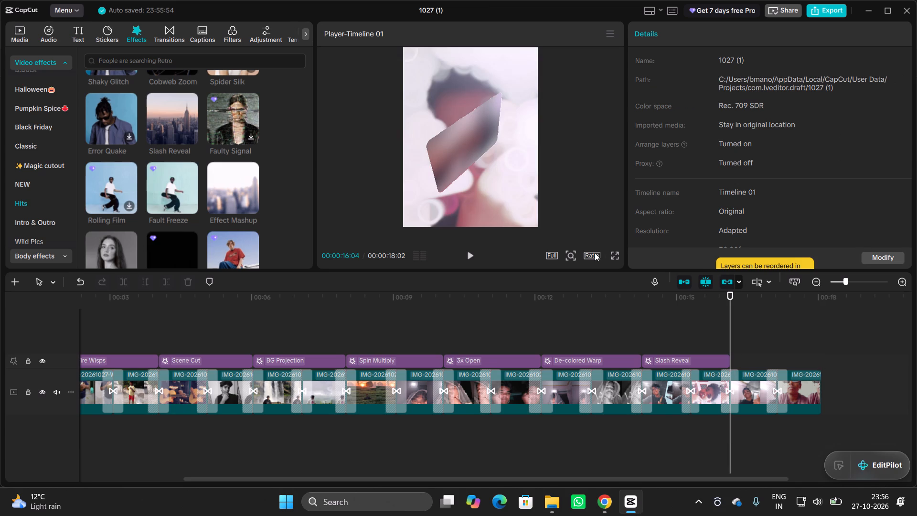
pyautogui.scroll(-1, 226, 197)
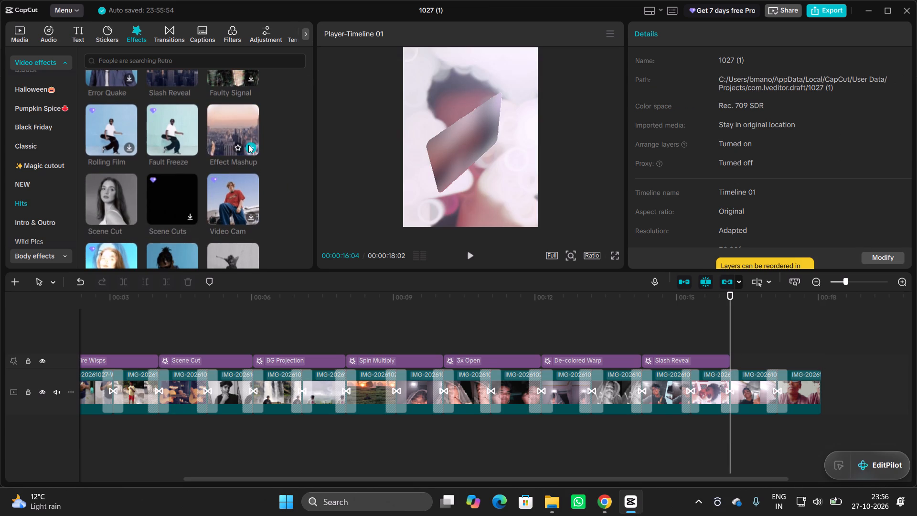
pyautogui.click(248, 145)
pyautogui.moveTo(874, 362); pyautogui.dragTo(822, 370)
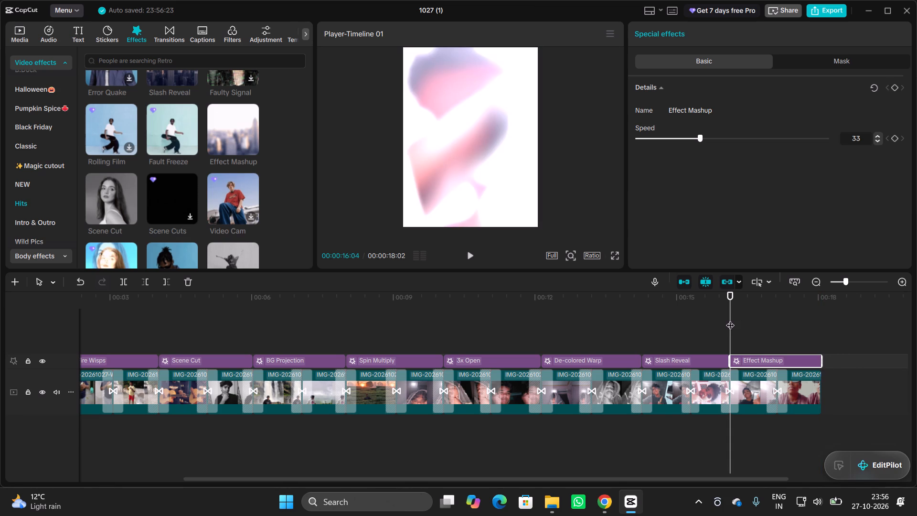
# Play the whole slideshow from the beginning to review all the effects in sequence.
pyautogui.moveTo(730, 319); pyautogui.dragTo(53, 366)
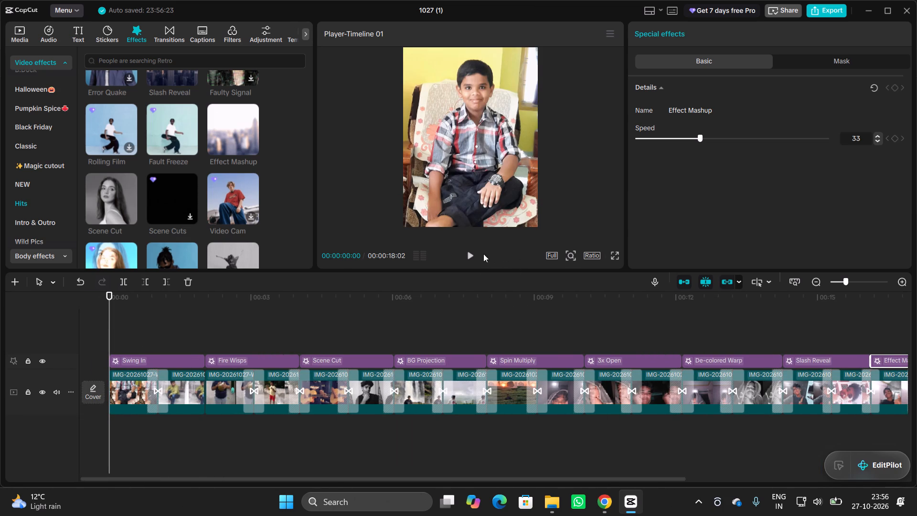
pyautogui.click(467, 254)
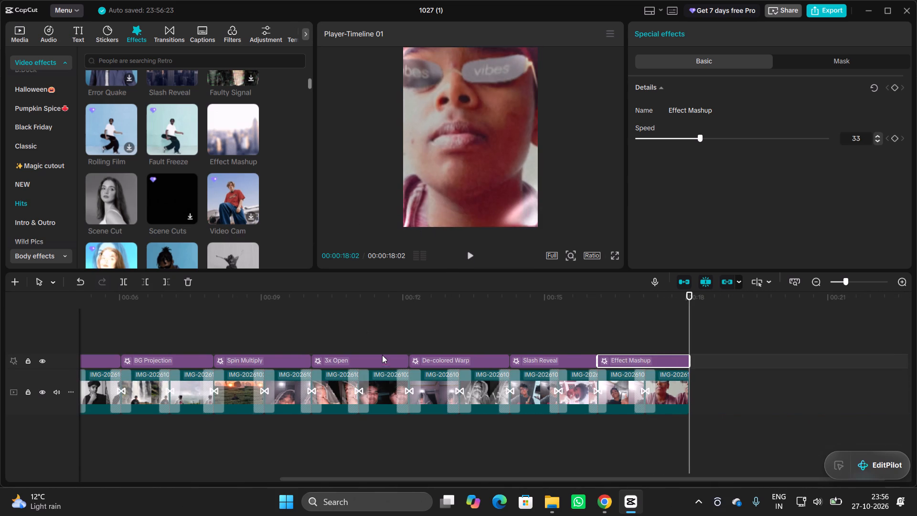
pyautogui.hscroll(8, 383, 357)
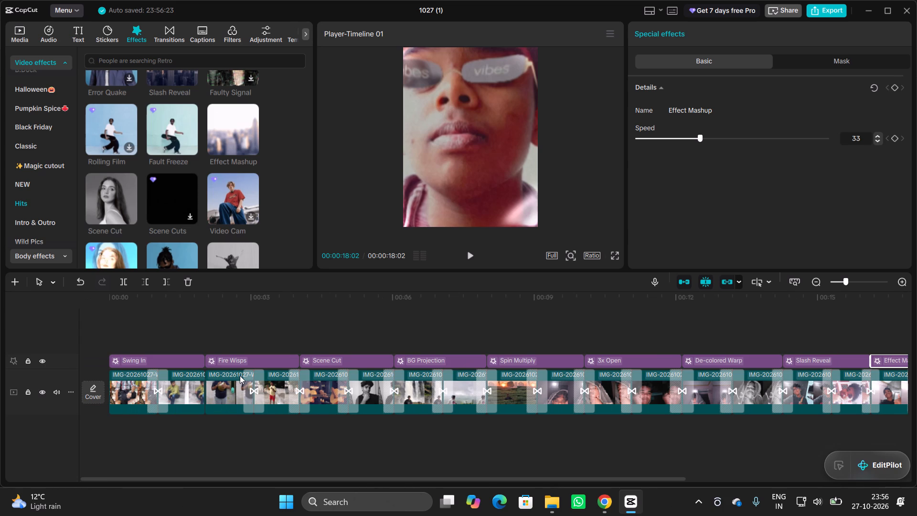
# Lengthen the last photo clip past the end of Effect Mashup so the timeline ends at 00:00:18:13.
pyautogui.hscroll(-4, 571, 388)
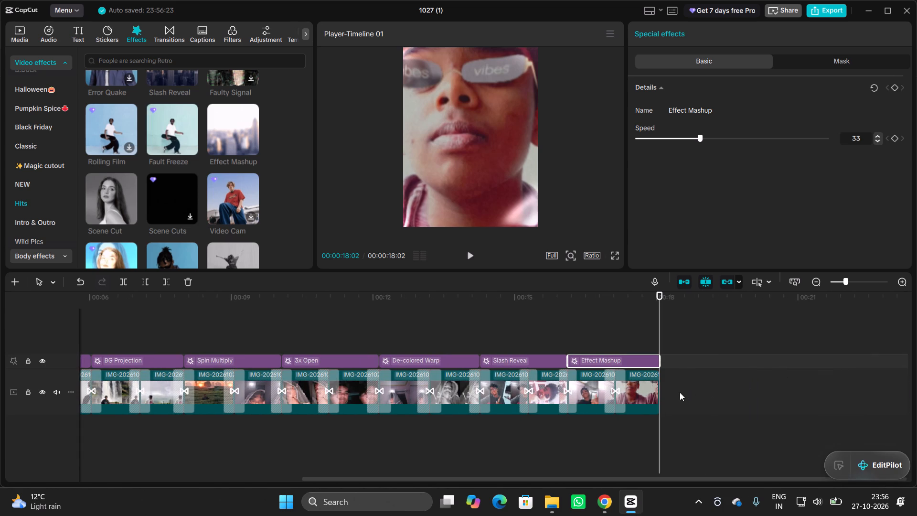
pyautogui.click(660, 391)
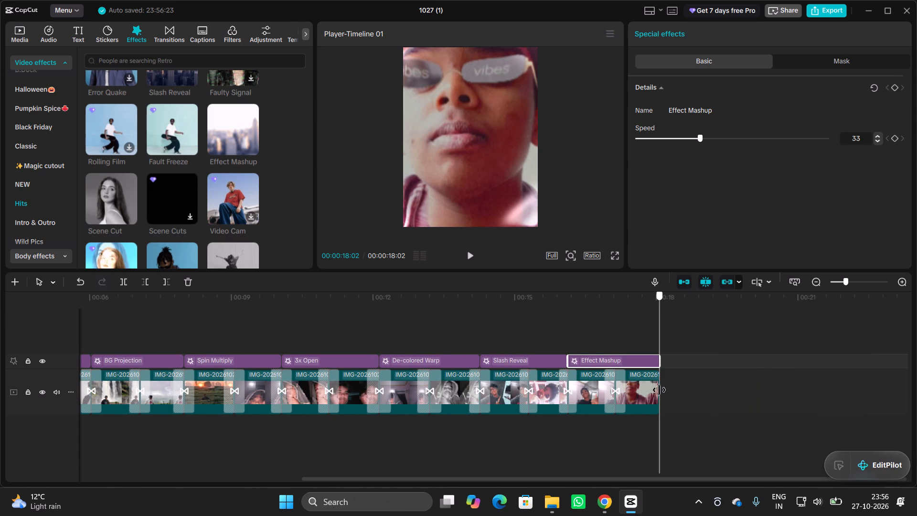
pyautogui.click(650, 392)
pyautogui.moveTo(660, 395); pyautogui.dragTo(674, 396)
# Scrub back and forth over the end of Effect Mashup to examine how the last photo looks there.
pyautogui.moveTo(660, 351); pyautogui.dragTo(636, 350)
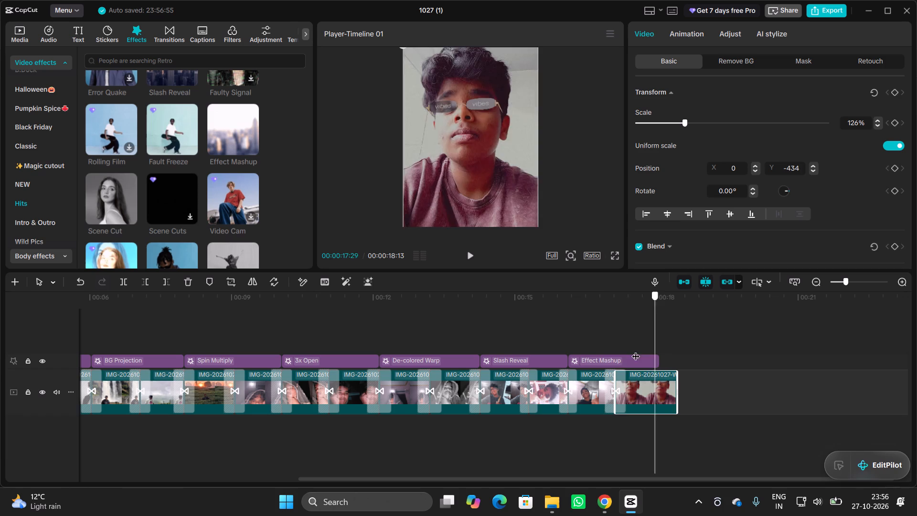
pyautogui.moveTo(636, 350); pyautogui.dragTo(668, 356)
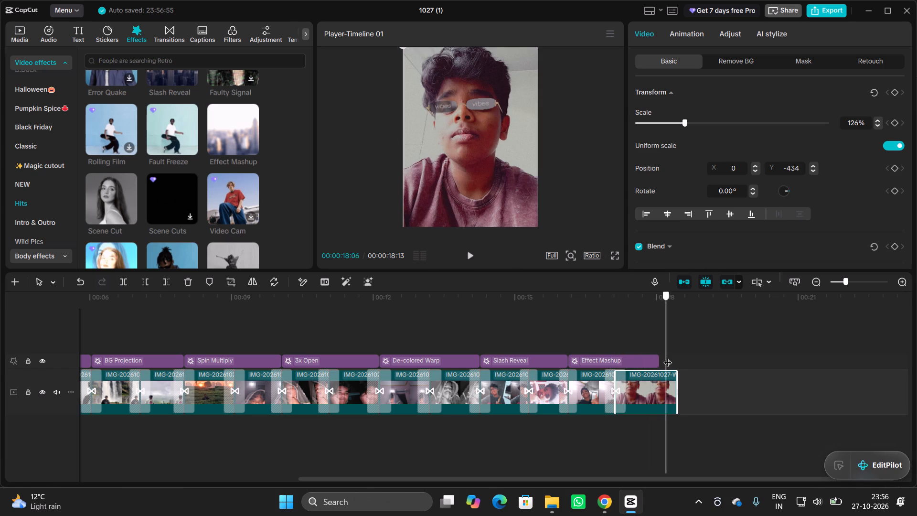
pyautogui.moveTo(668, 356); pyautogui.dragTo(657, 359)
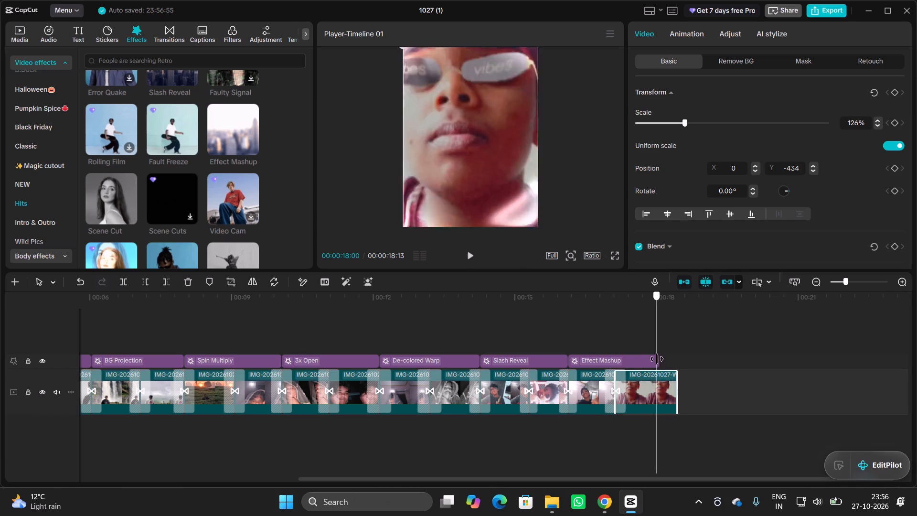
pyautogui.moveTo(657, 359); pyautogui.dragTo(648, 360)
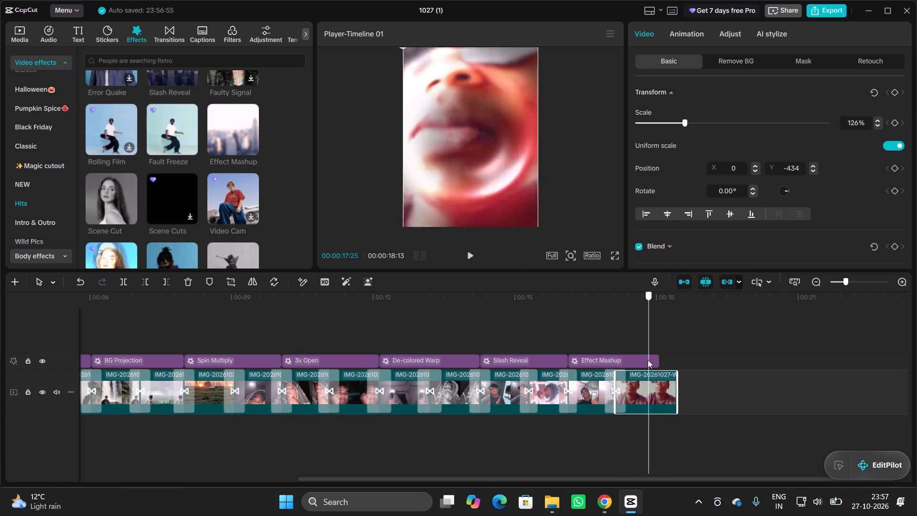
pyautogui.moveTo(648, 360); pyautogui.dragTo(657, 359)
# Add the Pick Another transition from Hits at the cut without a transition at 00:00:02:01.
pyautogui.hscroll(8, 508, 363)
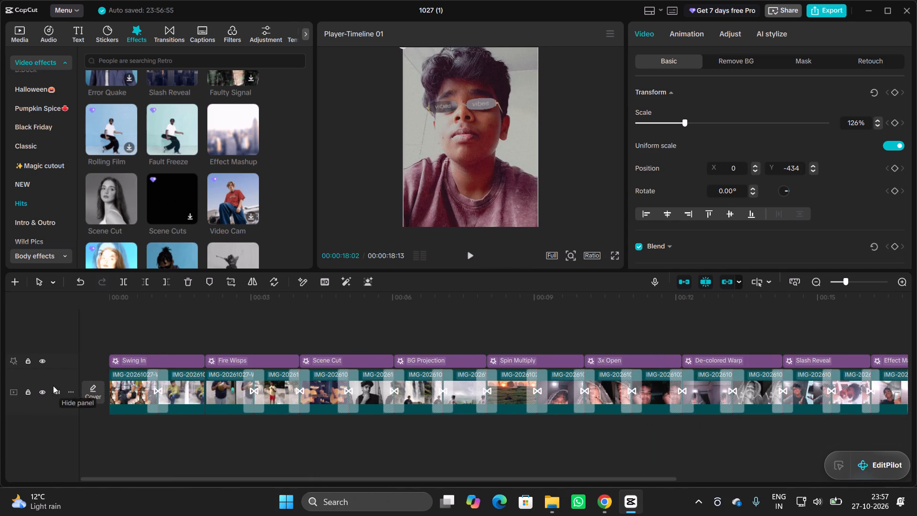
pyautogui.click(206, 408)
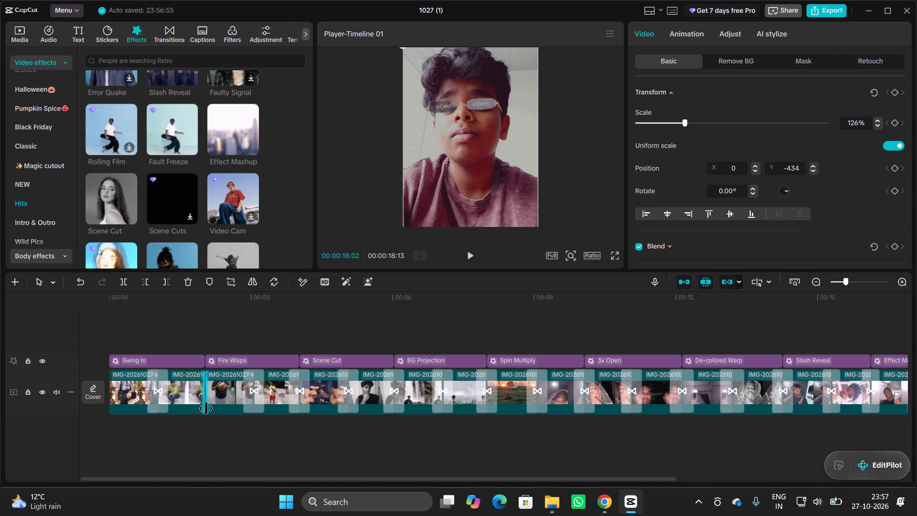
pyautogui.click(205, 425)
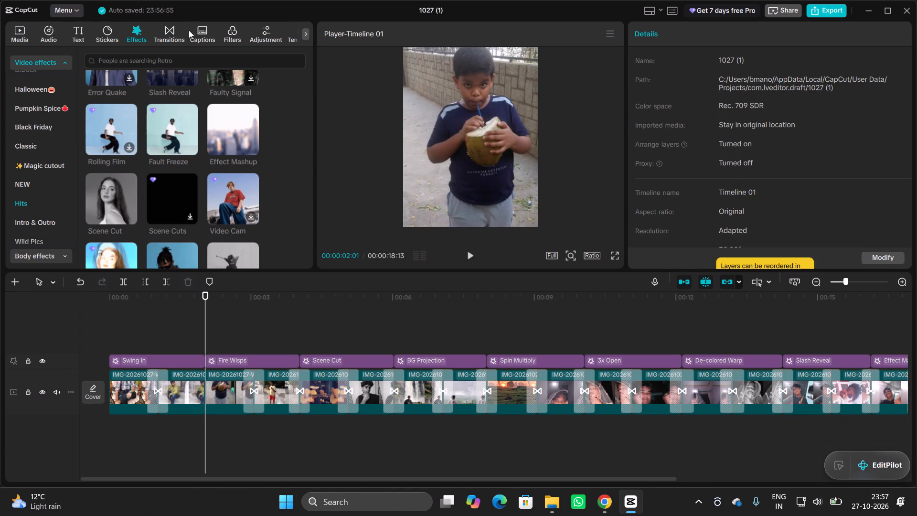
pyautogui.click(178, 38)
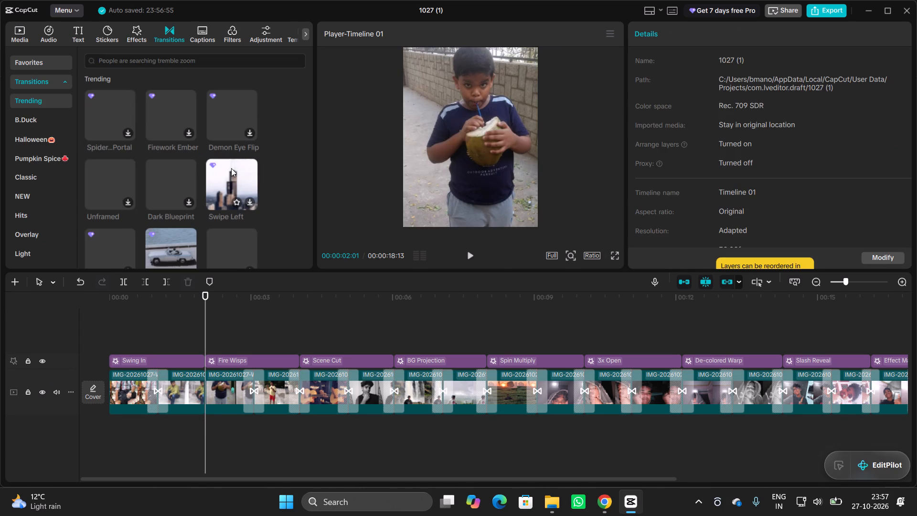
pyautogui.click(42, 211)
pyautogui.scroll(-1, 160, 209)
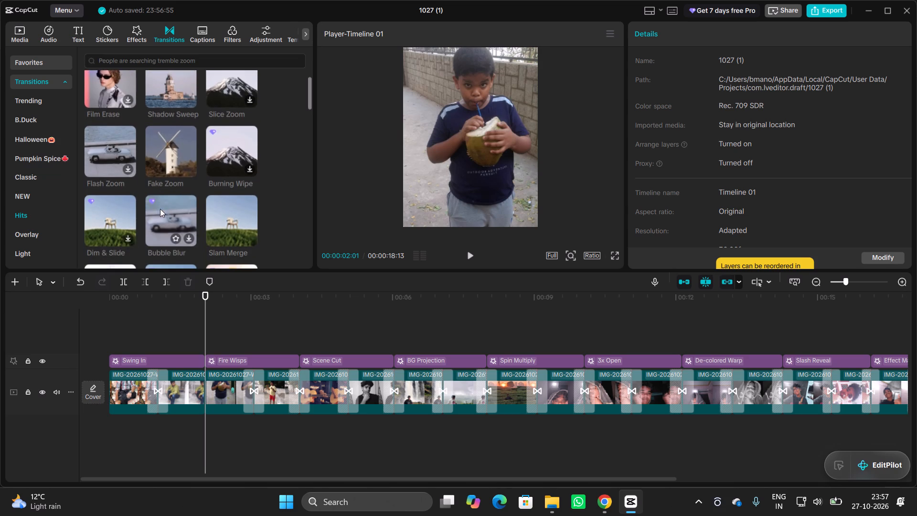
pyautogui.scroll(-1, 236, 229)
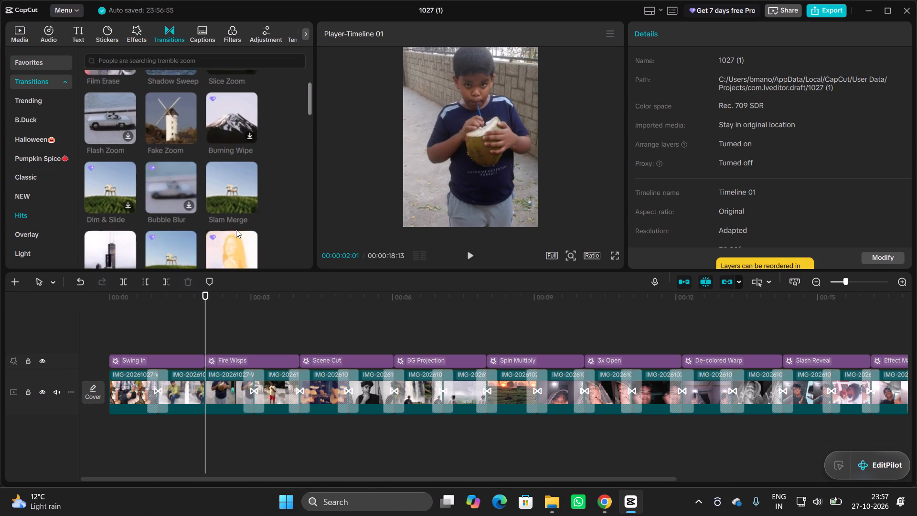
pyautogui.scroll(-1, 236, 229)
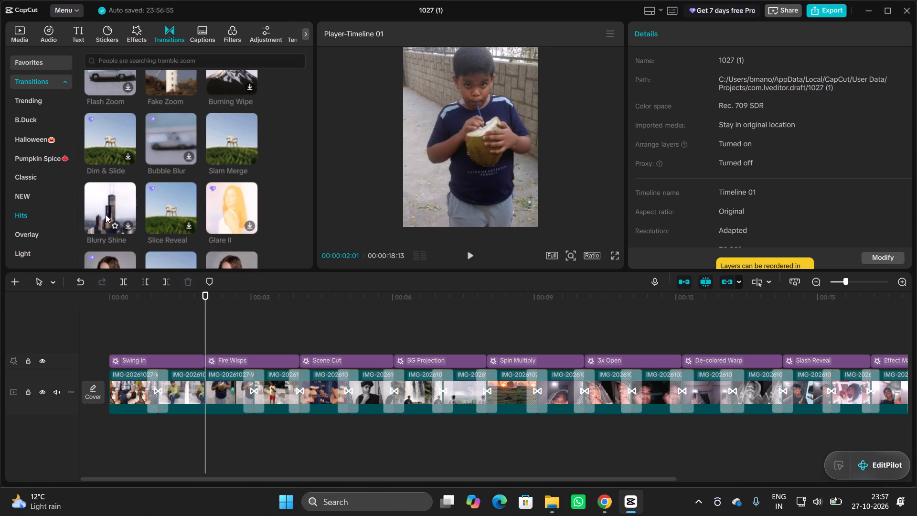
pyautogui.scroll(-1, 106, 215)
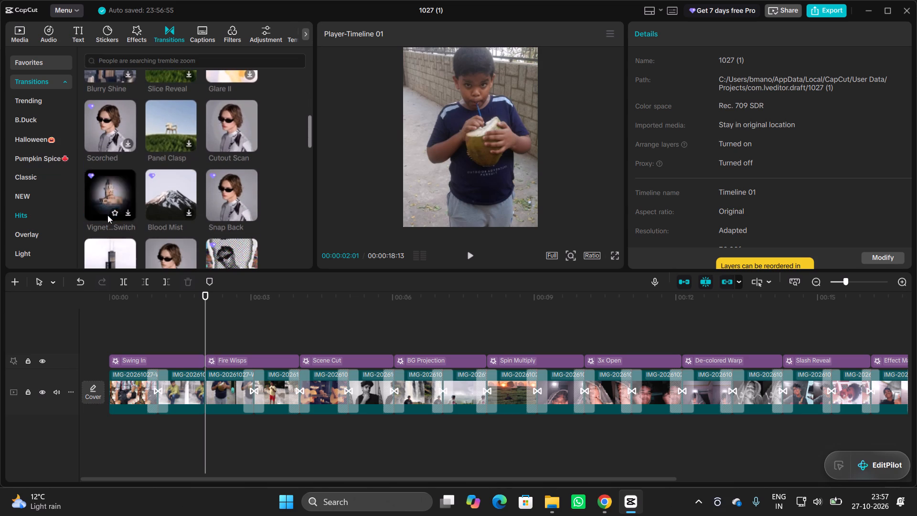
pyautogui.scroll(-1, 192, 199)
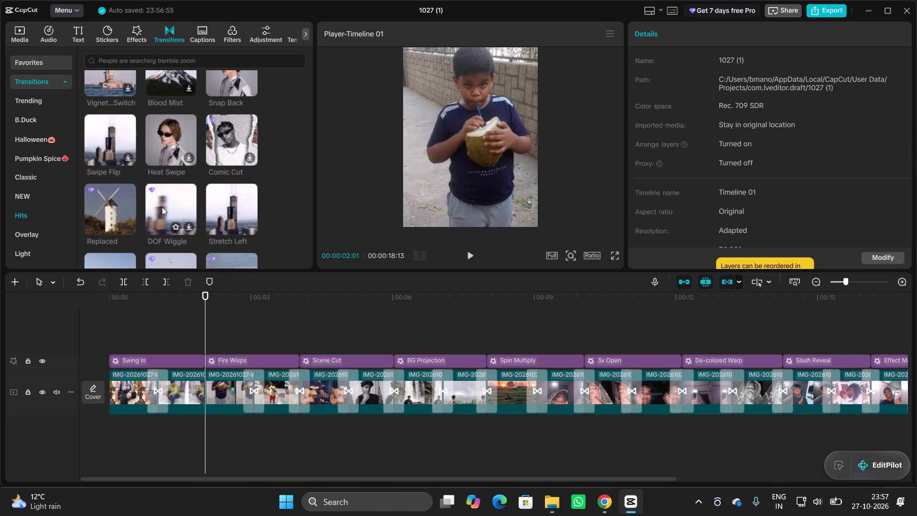
pyautogui.scroll(-1, 144, 206)
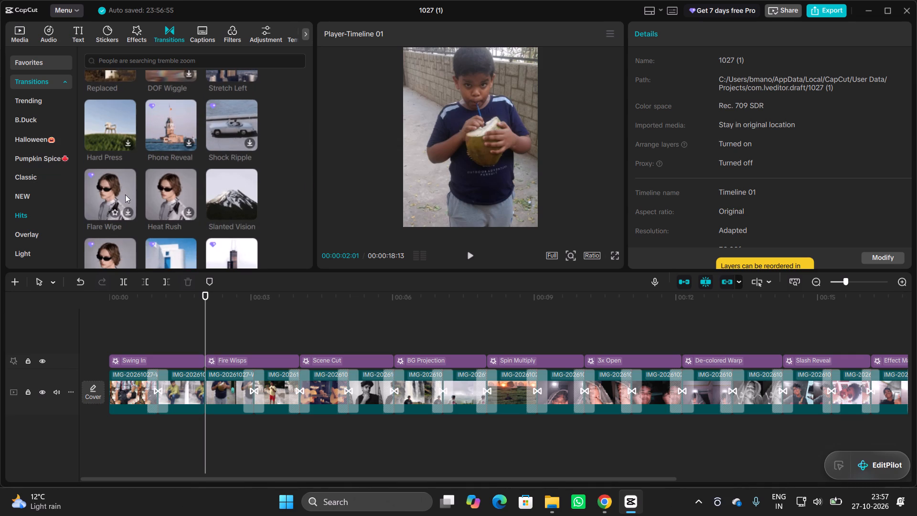
pyautogui.scroll(-1, 228, 201)
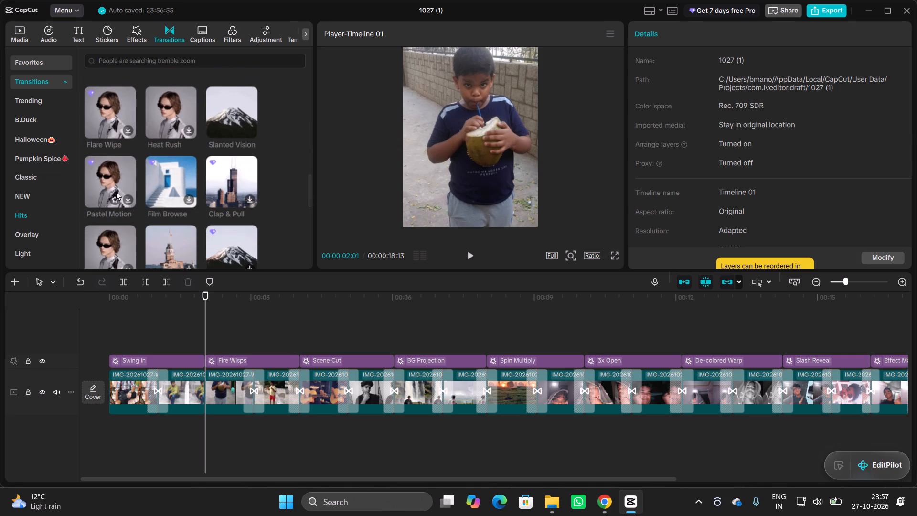
pyautogui.scroll(-1, 162, 240)
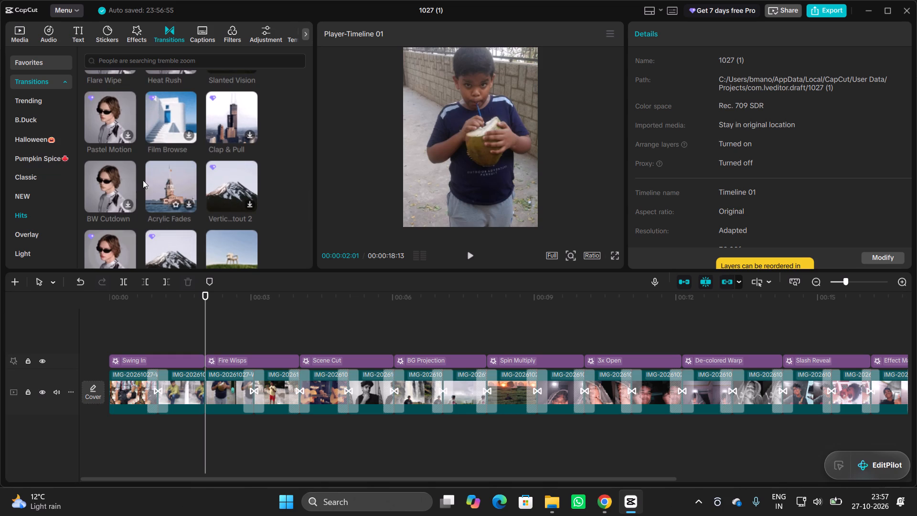
pyautogui.scroll(-1, 117, 182)
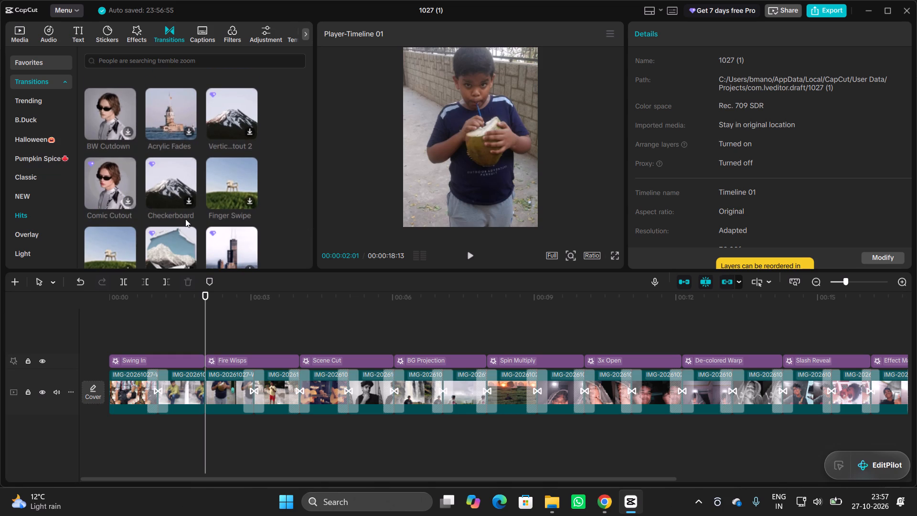
pyautogui.scroll(-1, 185, 219)
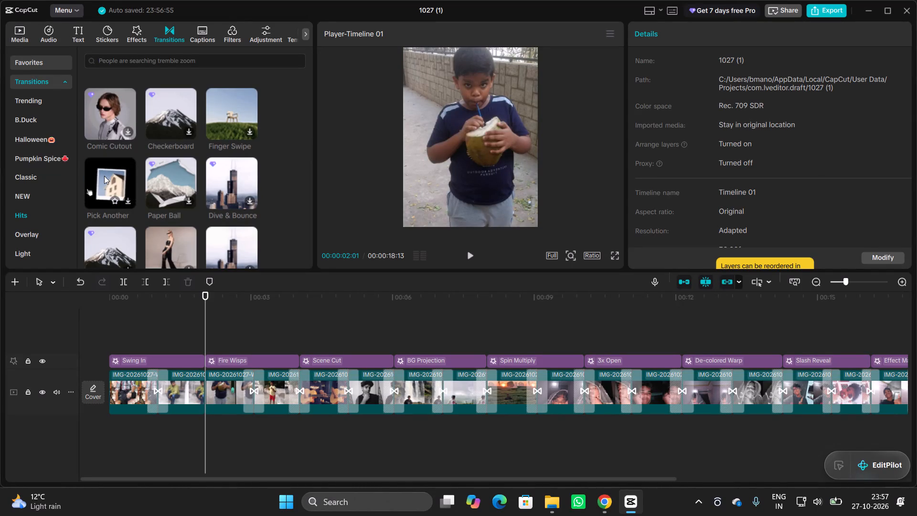
pyautogui.doubleClick(104, 176)
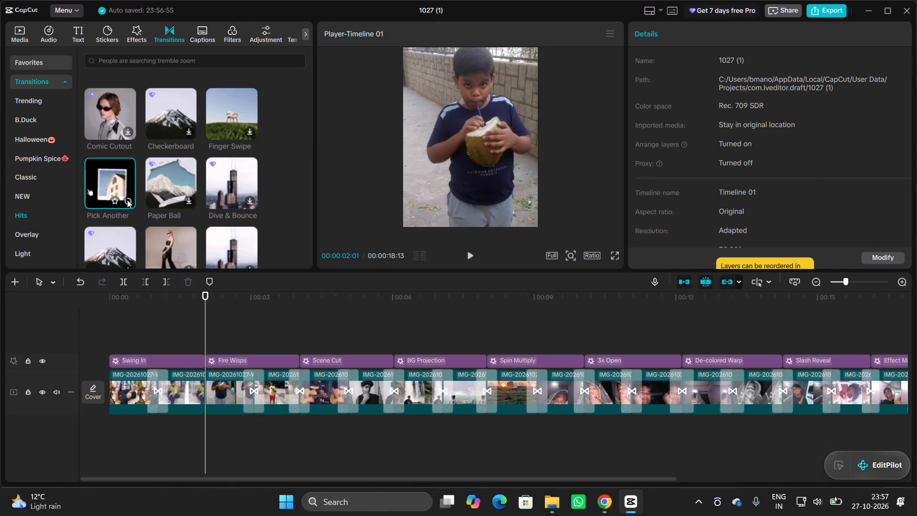
pyautogui.click(127, 200)
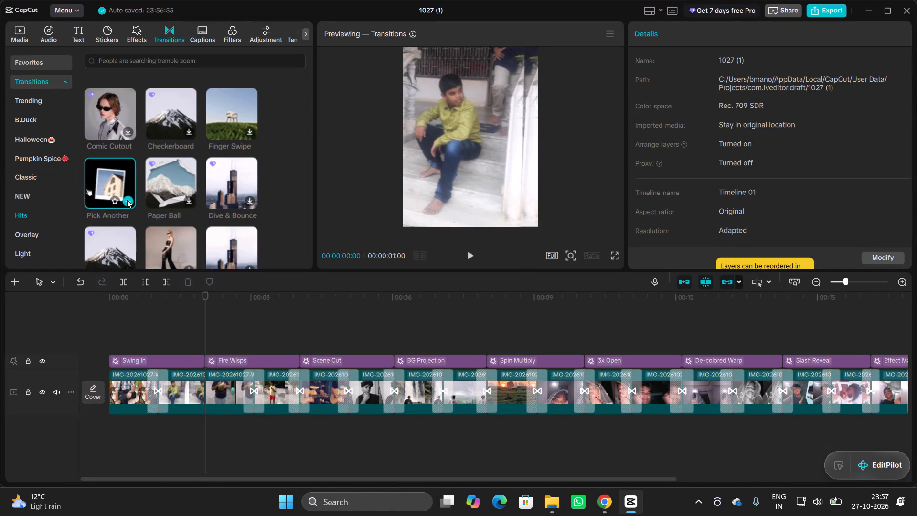
# Play the whole slideshow from the beginning to its end to review the transitions and effects.
pyautogui.moveTo(201, 307); pyautogui.dragTo(95, 313)
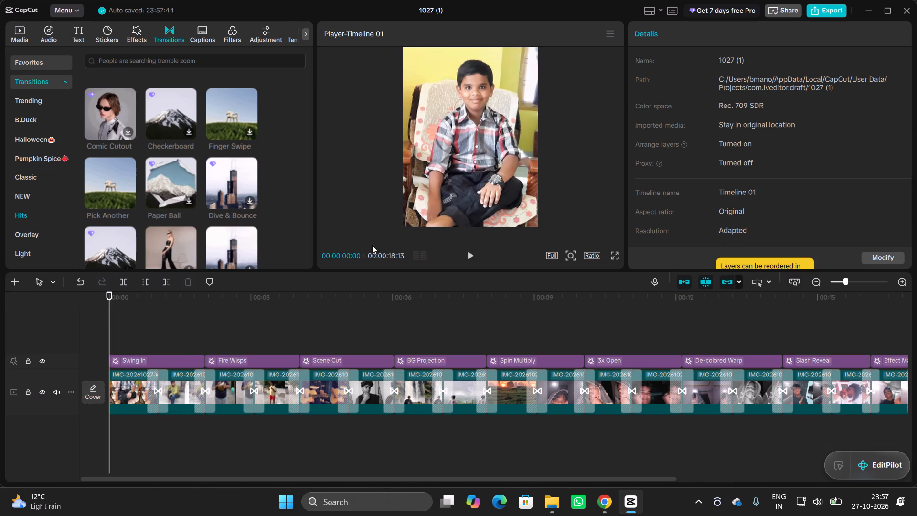
pyautogui.click(470, 258)
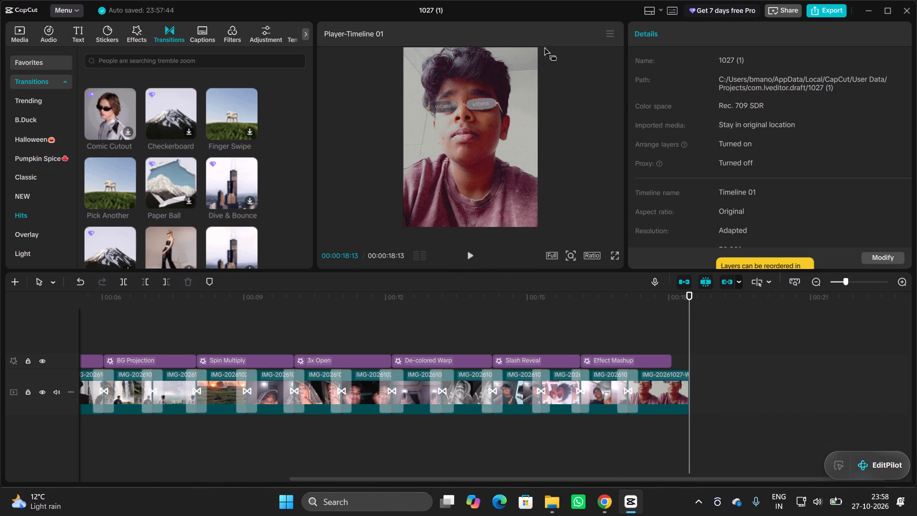
# Open the export settings for 1027 (1) and bring up the video codec choices.
pyautogui.click(824, 12)
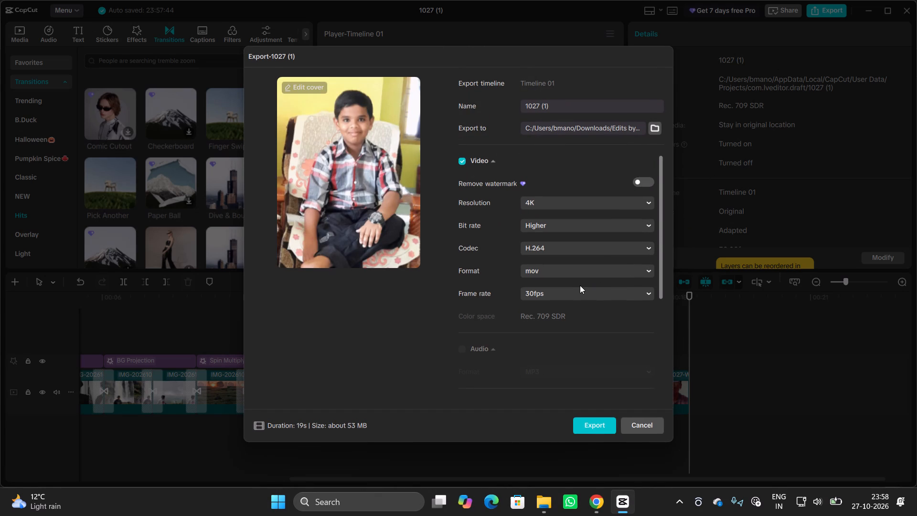
pyautogui.scroll(1, 580, 285)
pyautogui.click(550, 246)
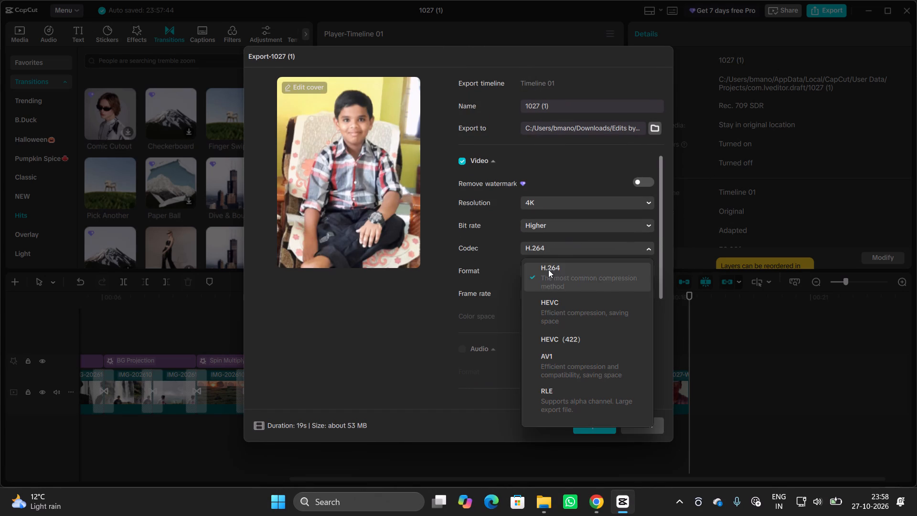
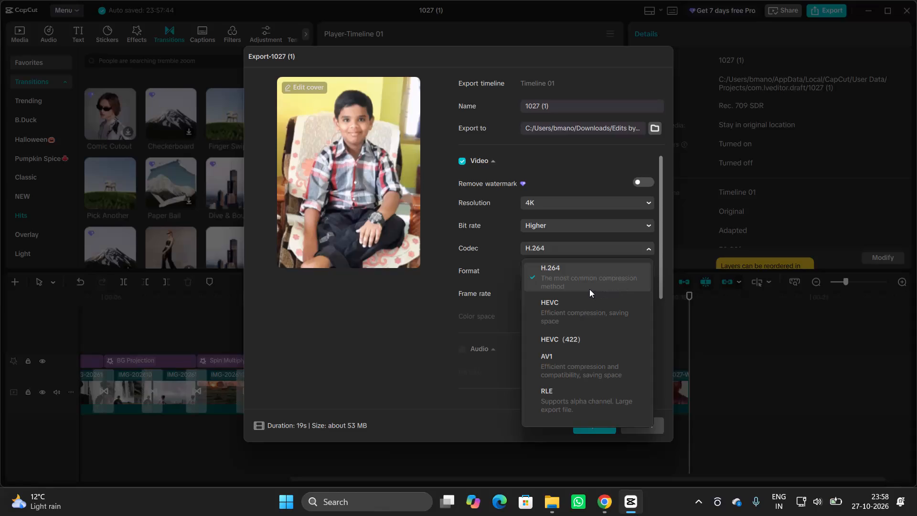
# Choose H.264 as the video codec for the export.
pyautogui.click(589, 289)
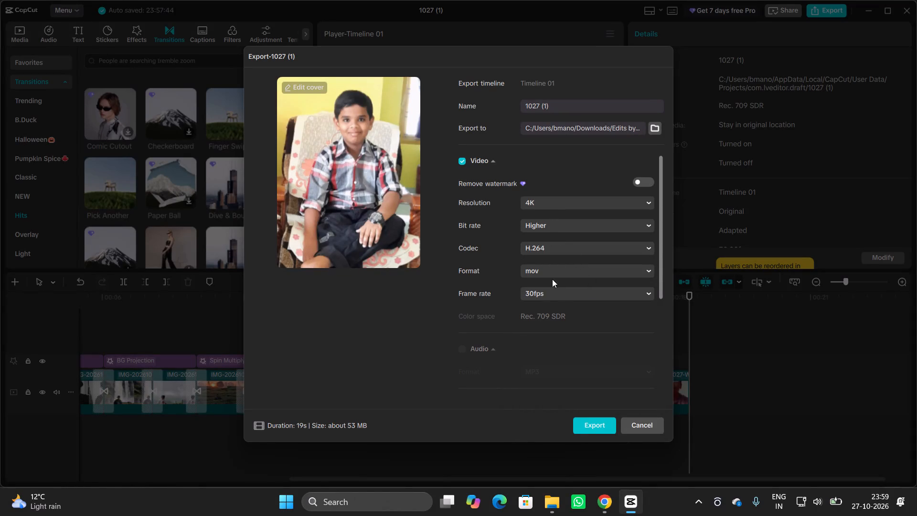
# Bring up the frame rate choices for the video export.
pyautogui.click(549, 296)
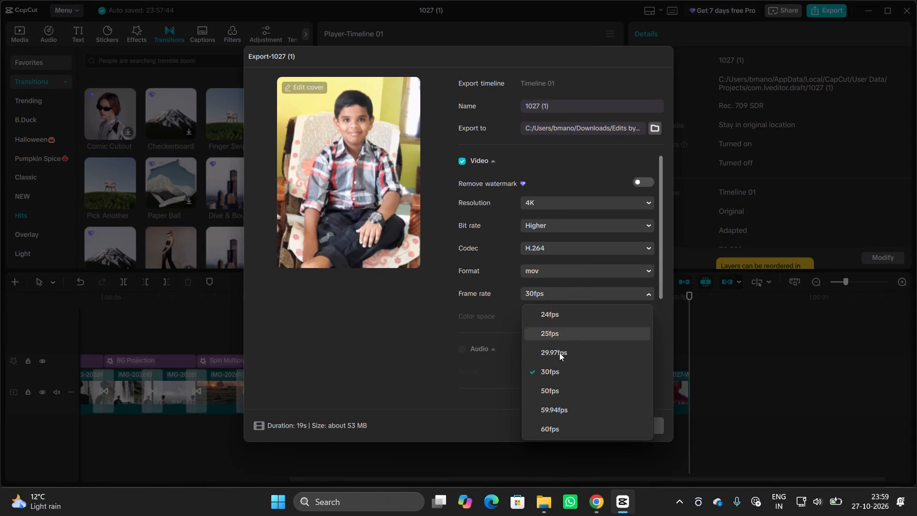
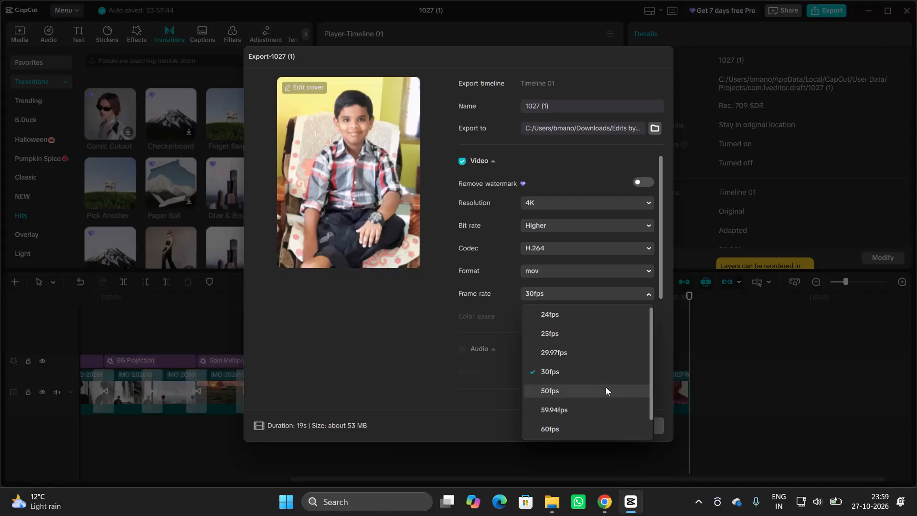
# Choose 30fps as the frame rate and 4K as the resolution for the video export.
pyautogui.click(594, 372)
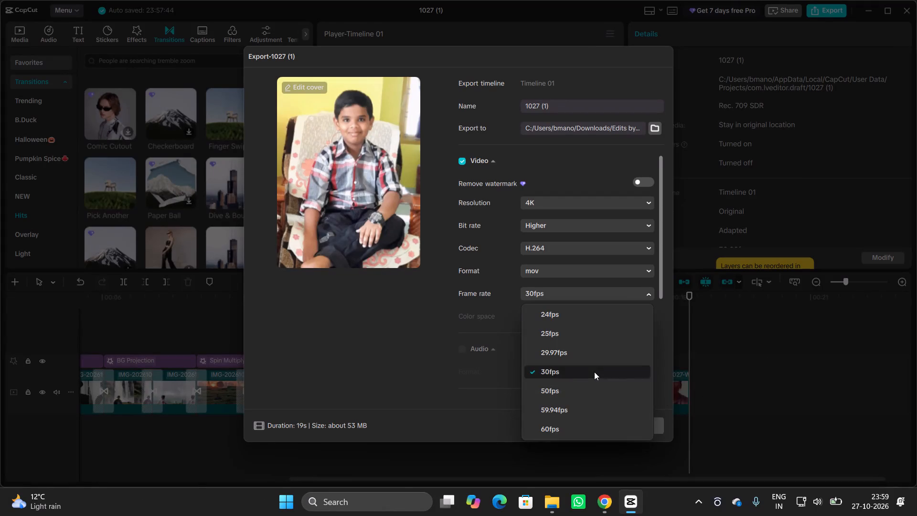
pyautogui.click(600, 202)
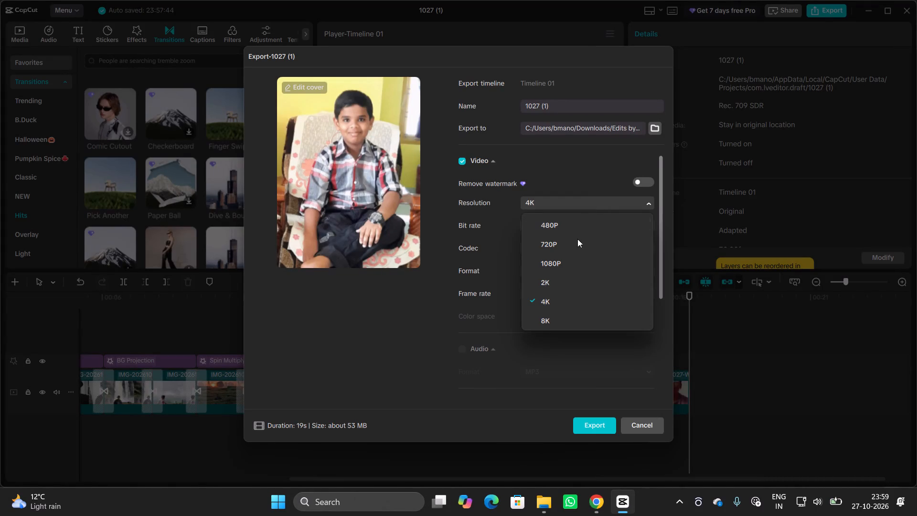
pyautogui.click(550, 301)
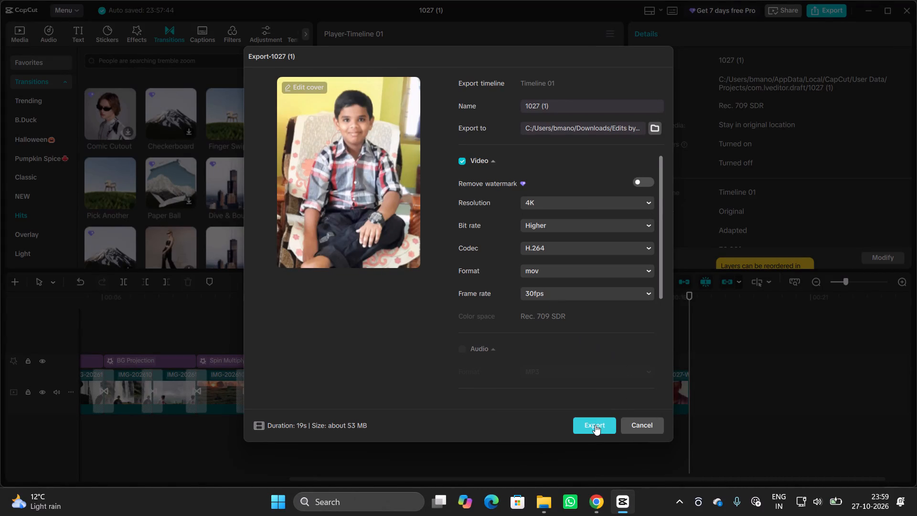
# Start the export of the 1027 (1) video with the chosen settings.
pyautogui.click(595, 425)
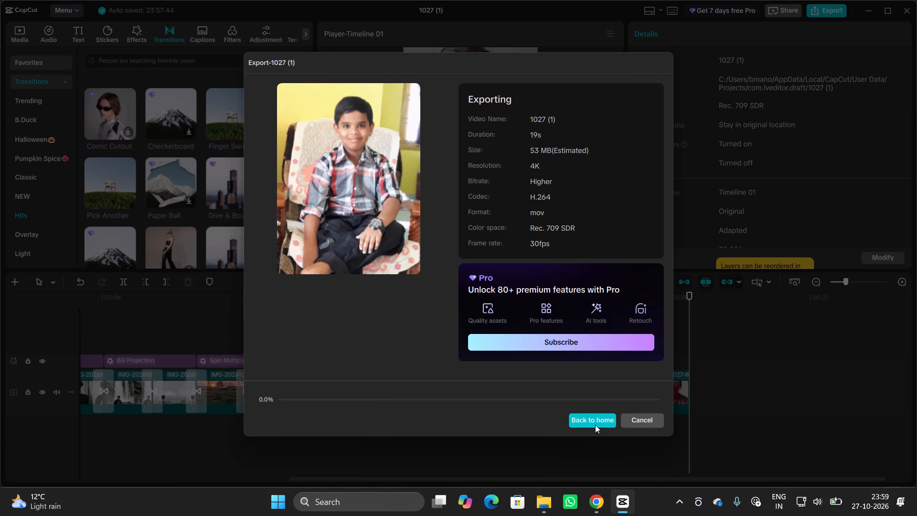
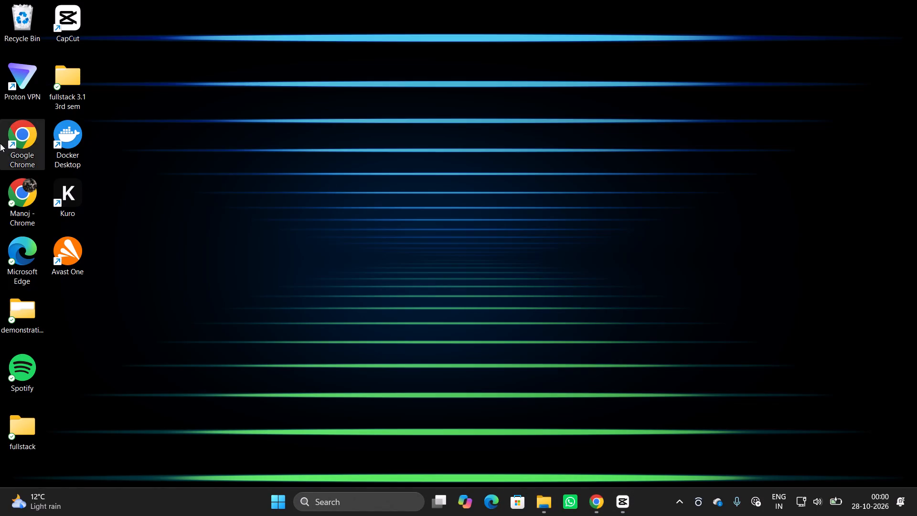
# Open Google Chrome with the kalvium.community profile.
pyautogui.doubleClick(19, 150)
pyautogui.click(339, 290)
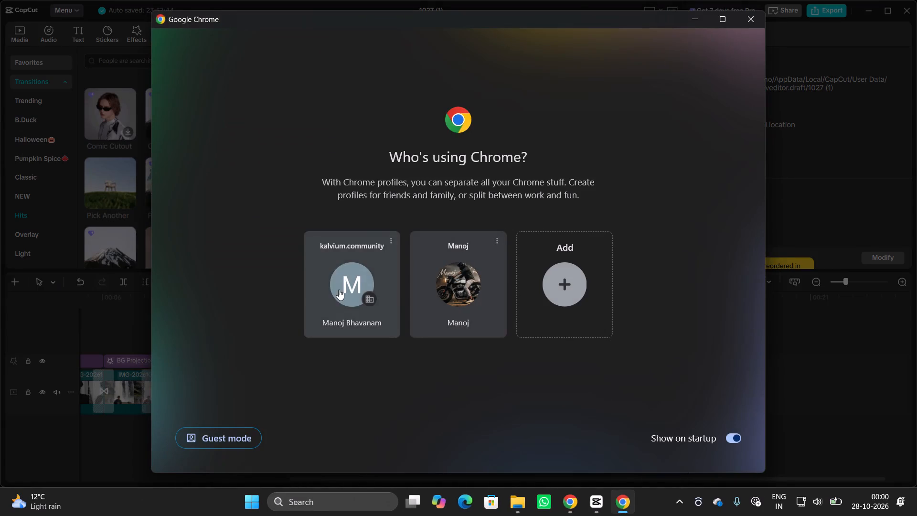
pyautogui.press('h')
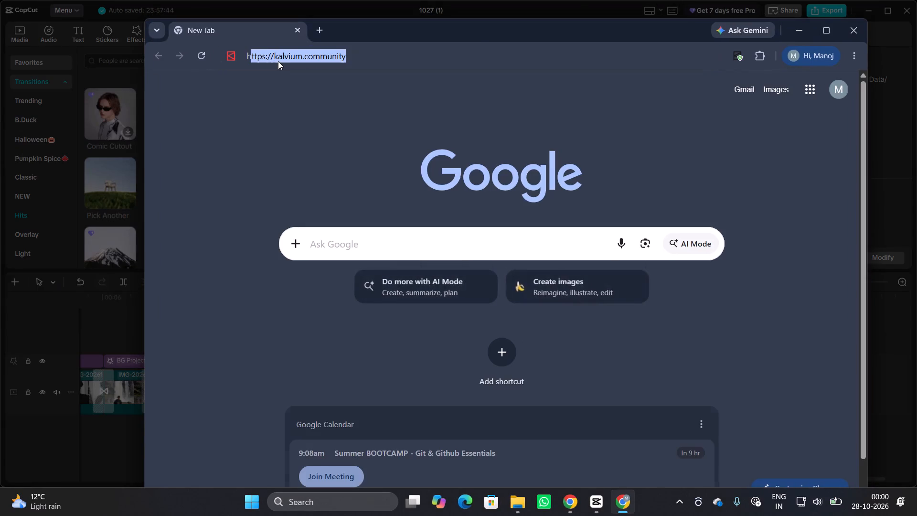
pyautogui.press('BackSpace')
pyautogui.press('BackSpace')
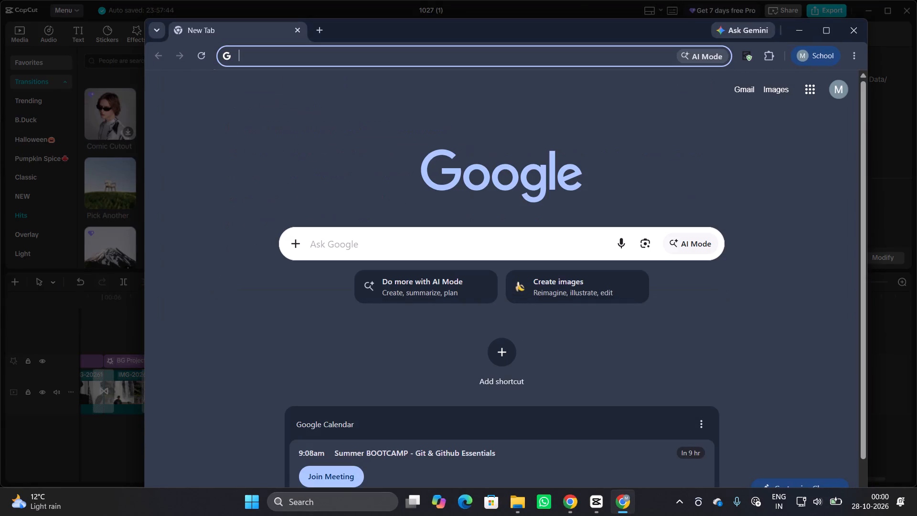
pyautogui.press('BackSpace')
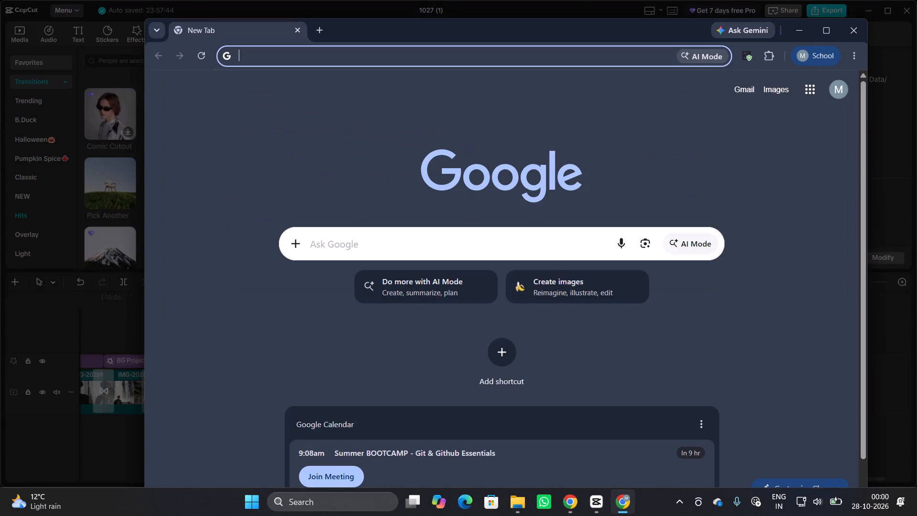
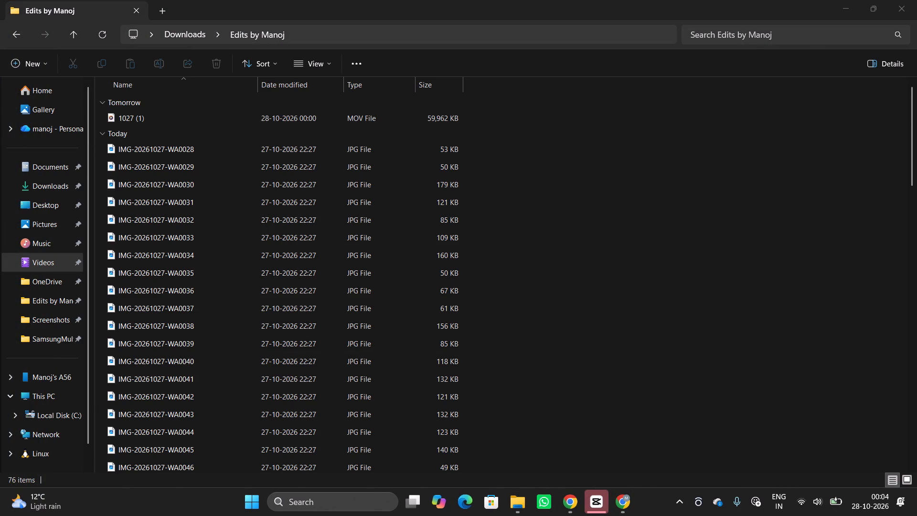
# In File Explorer, move the exported 1027 (1) MOV file from the Edits by Manoj folder to the Downloads folder.
pyautogui.moveTo(128, 122); pyautogui.dragTo(34, 194)
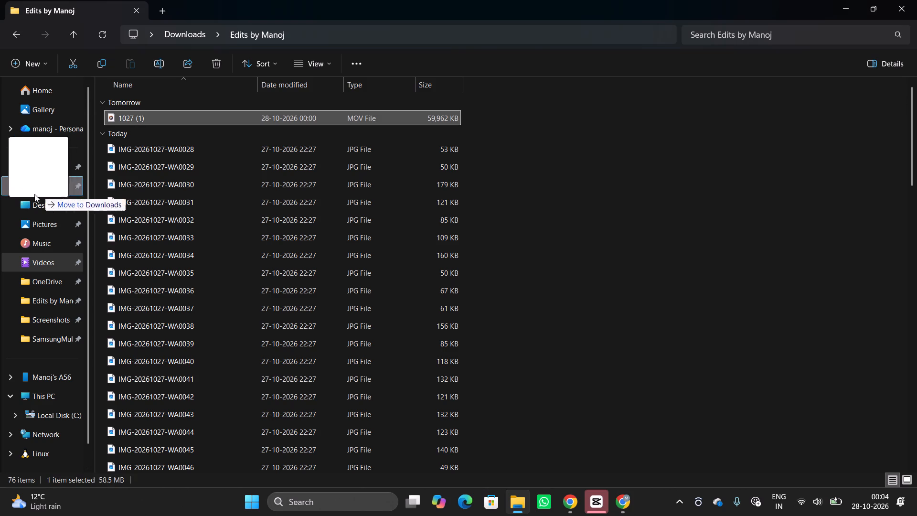
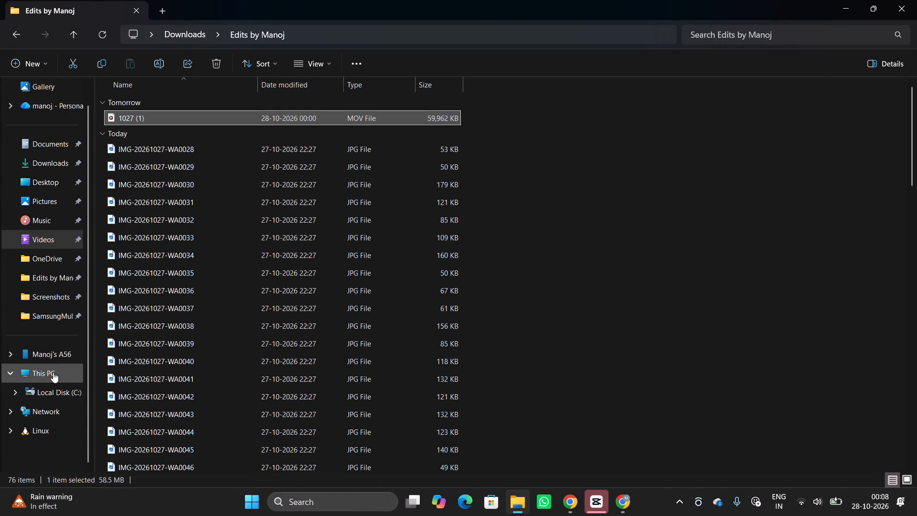
# Check the Local Disk (C:) and Network locations, ending at the contents of the Manoj's A56 phone.
pyautogui.click(44, 388)
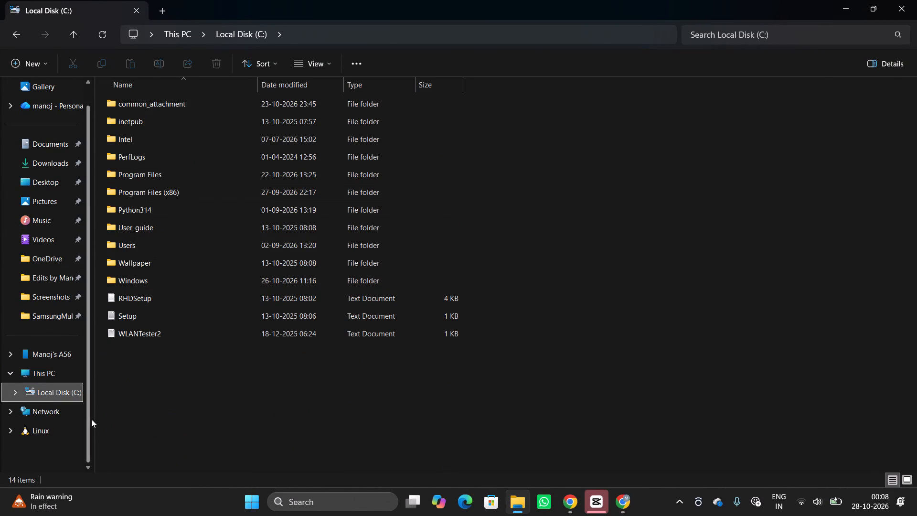
pyautogui.click(43, 413)
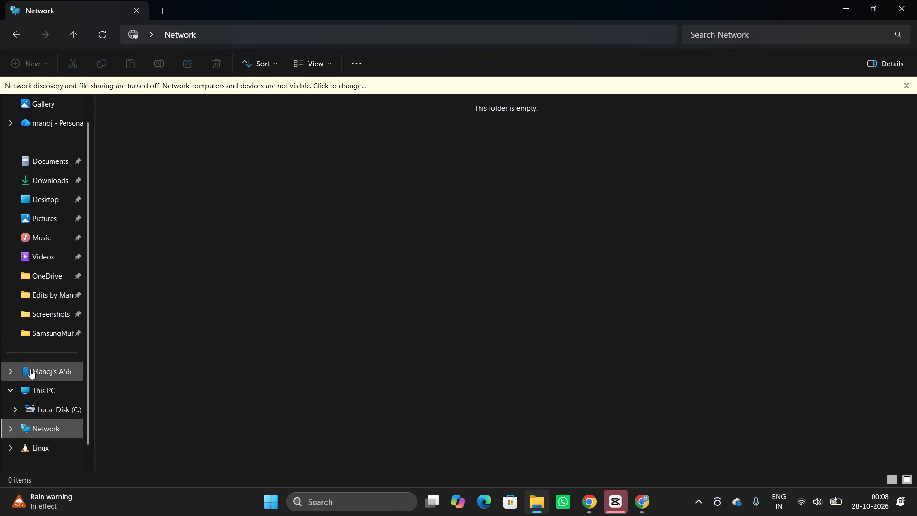
pyautogui.click(30, 369)
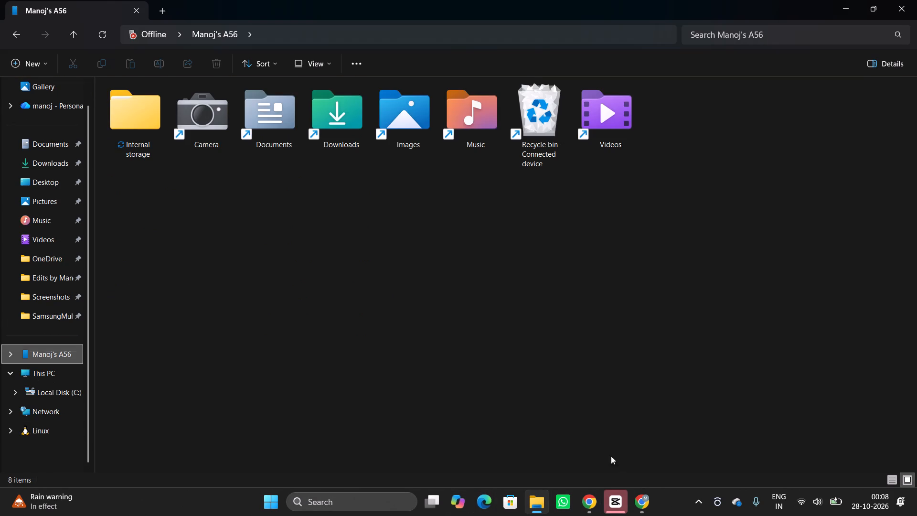